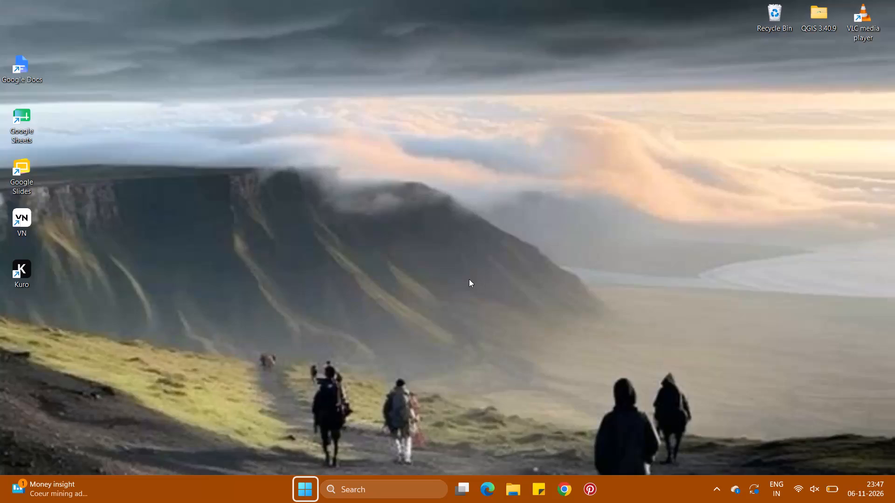
Open canva.com in the Dilli Food browser profile and close the What's New page.
click(571, 492)
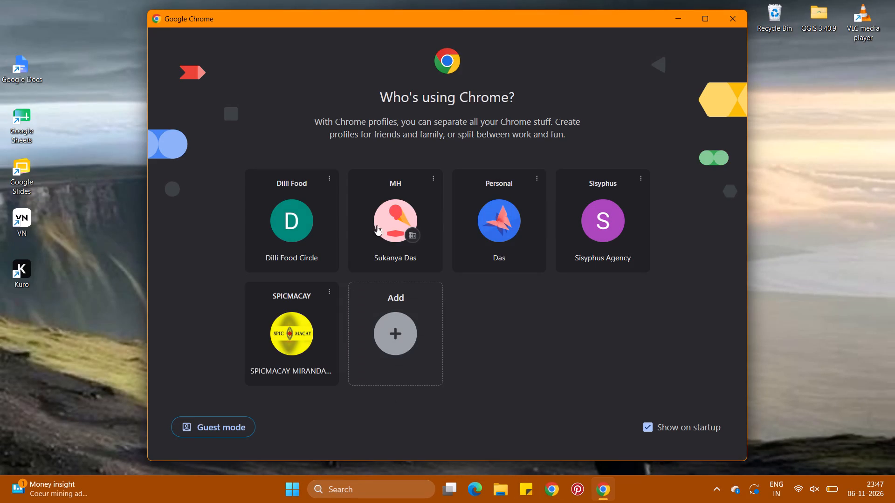
click(276, 249)
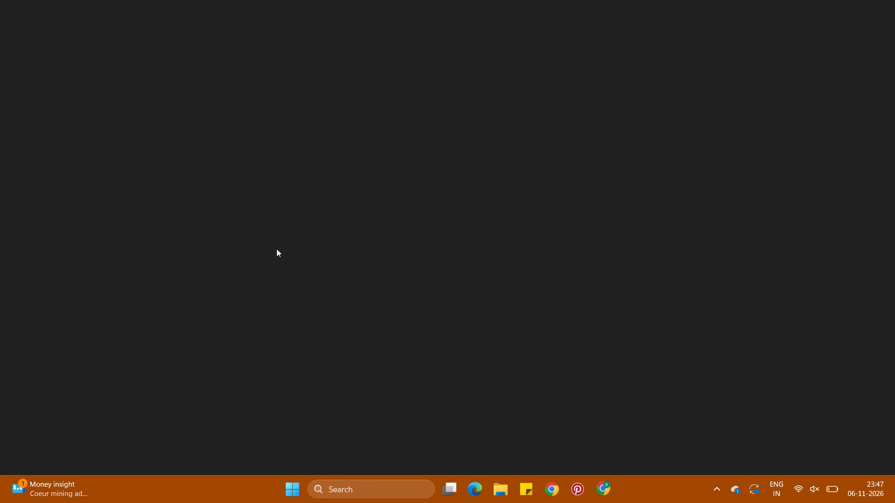
text(ca)
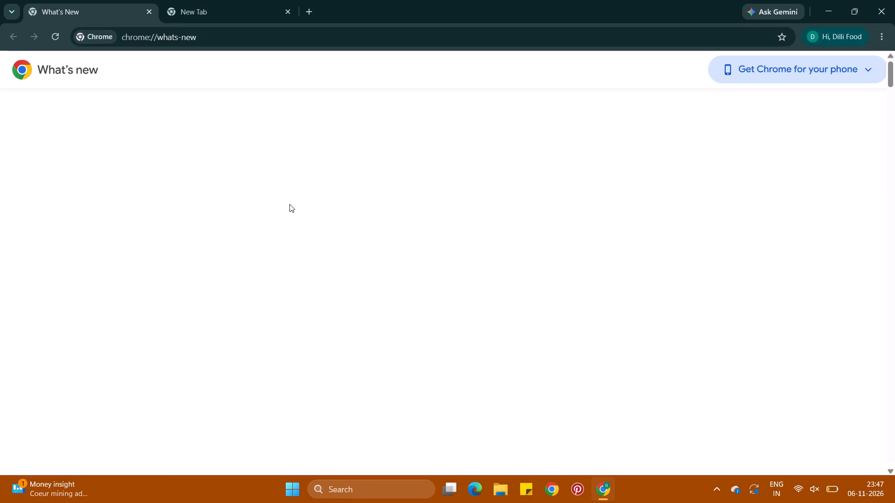
click(219, 1)
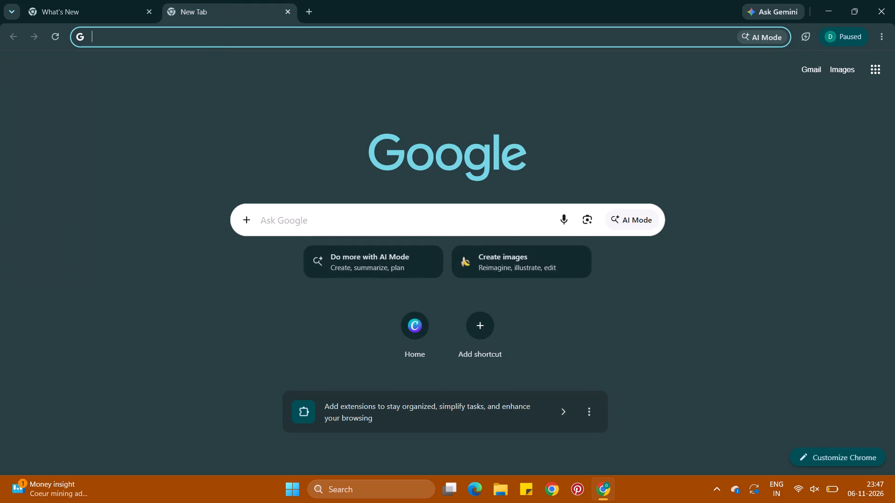
click(213, 33)
key(c)
key(Return)
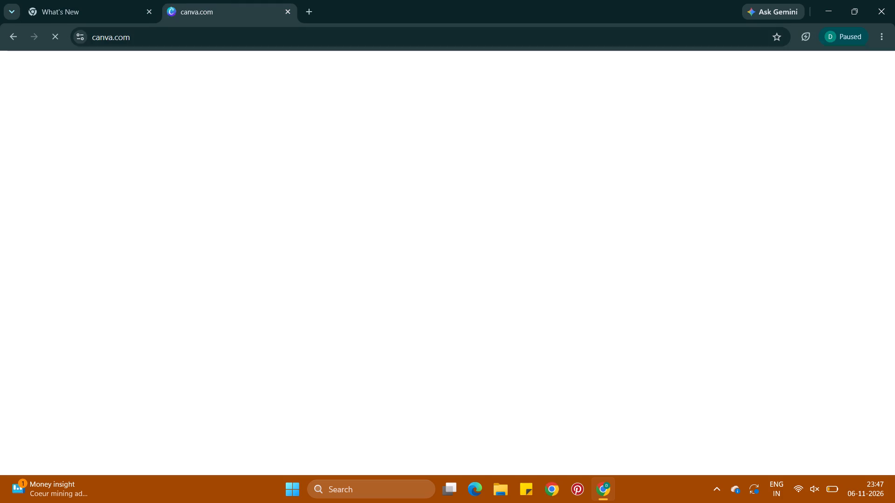
click(148, 11)
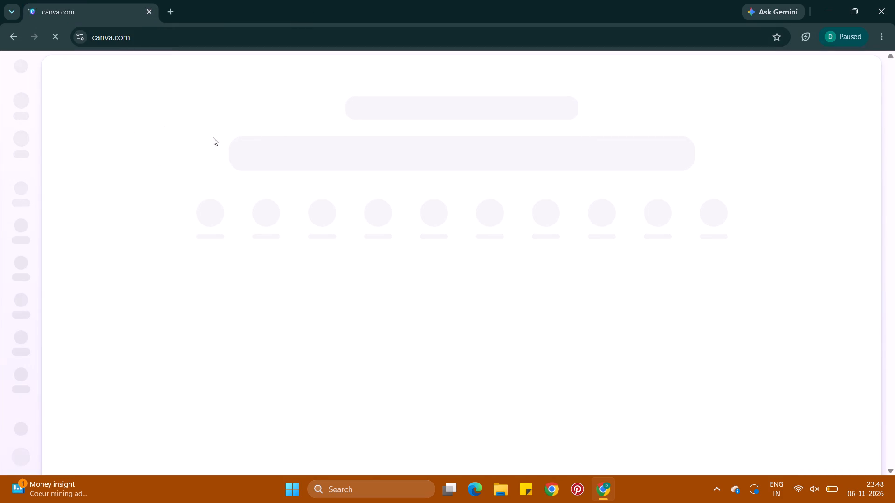
Open the Diwali stories design from the recent designs on the home page.
scroll(204, 235, down, 2)
scroll(190, 301, down, 2)
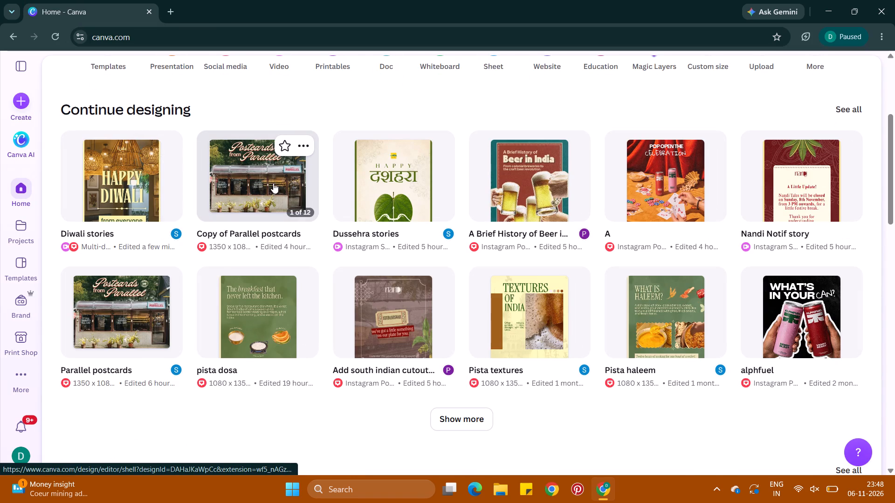
click(130, 189)
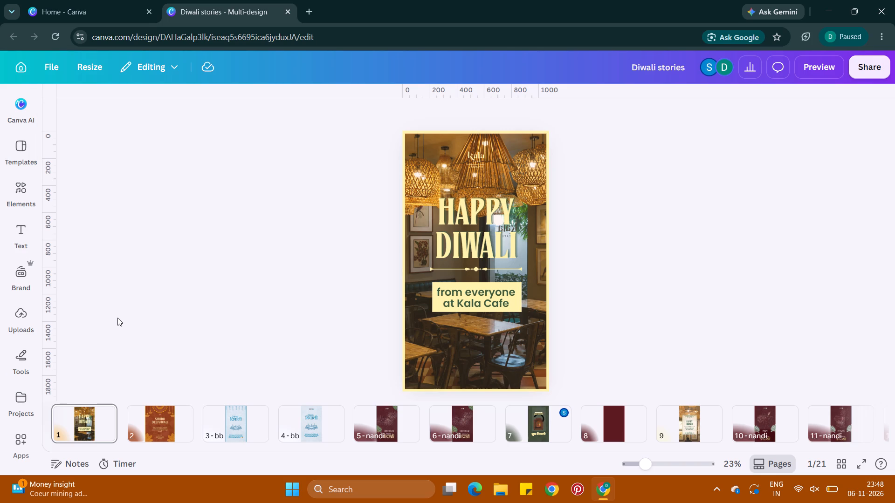
Look through the Diwali stories pages one by one from page 2 to the last, and close the design.
click(163, 429)
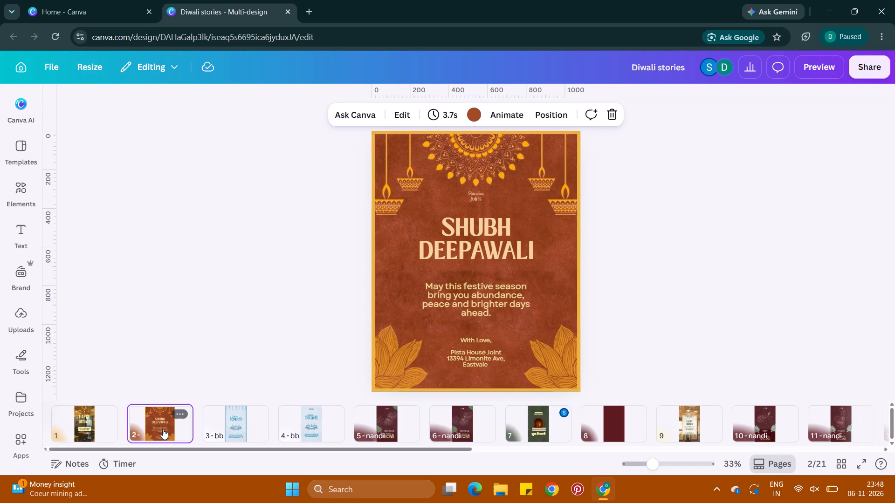
key(Right)
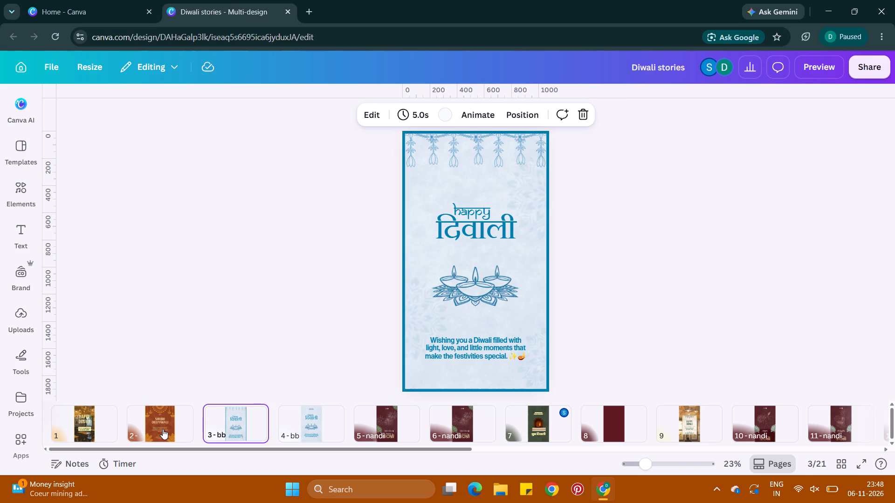
key(Right)
key(Left)
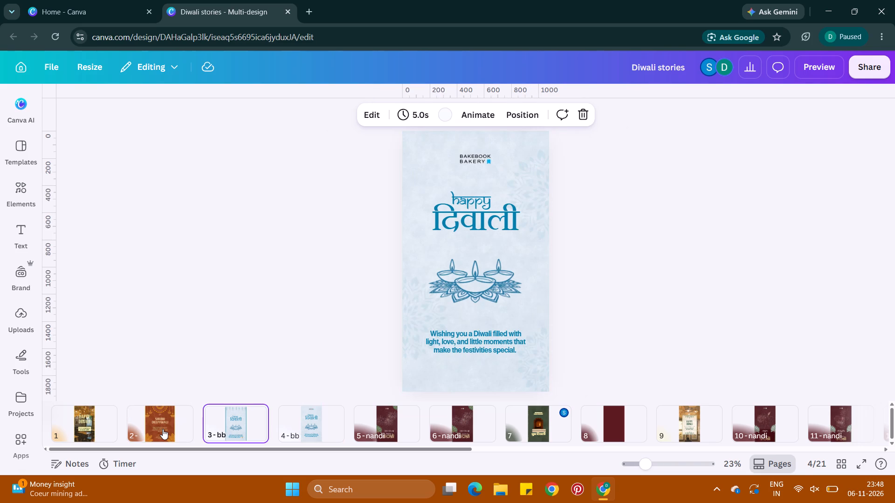
key(Right)
key(Right)
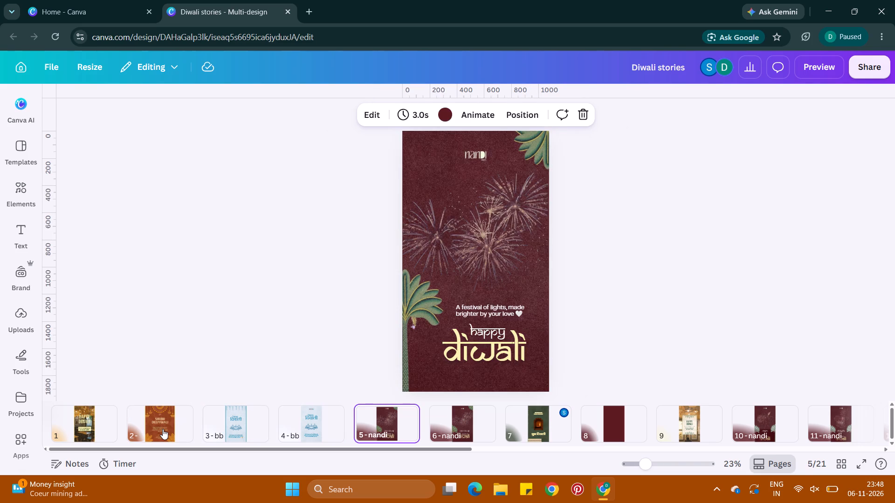
key(Right)
key(Left)
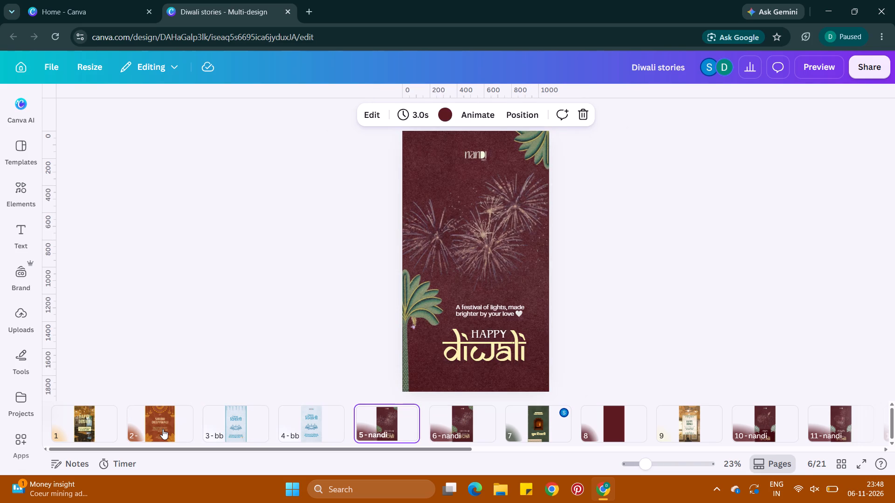
key(Right)
key(Right)
key(Left)
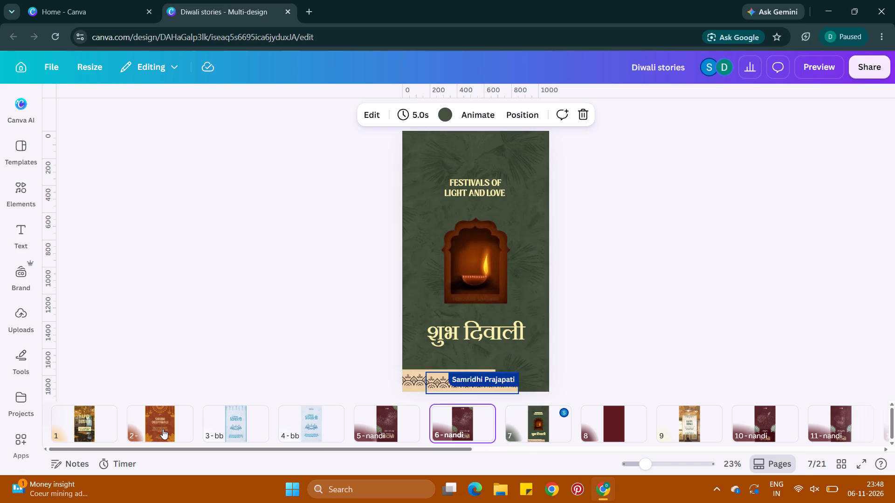
key(Right)
key(Right)
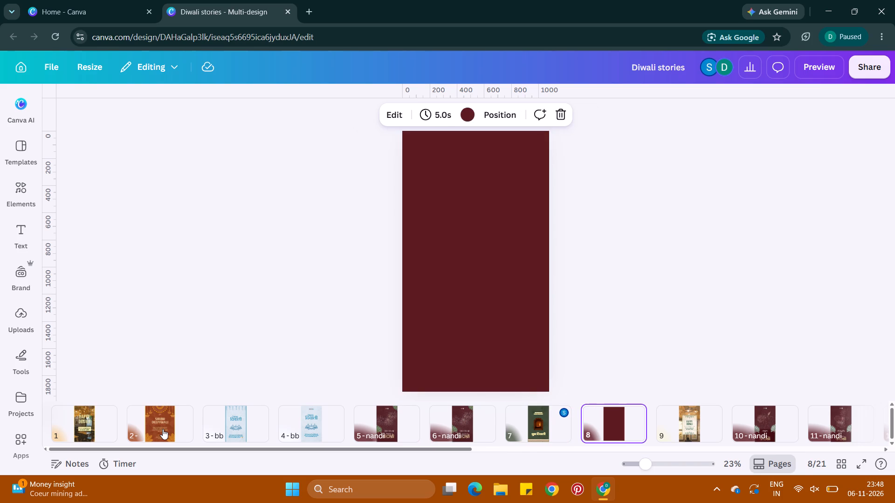
key(Right)
key(Right)
key(Right)
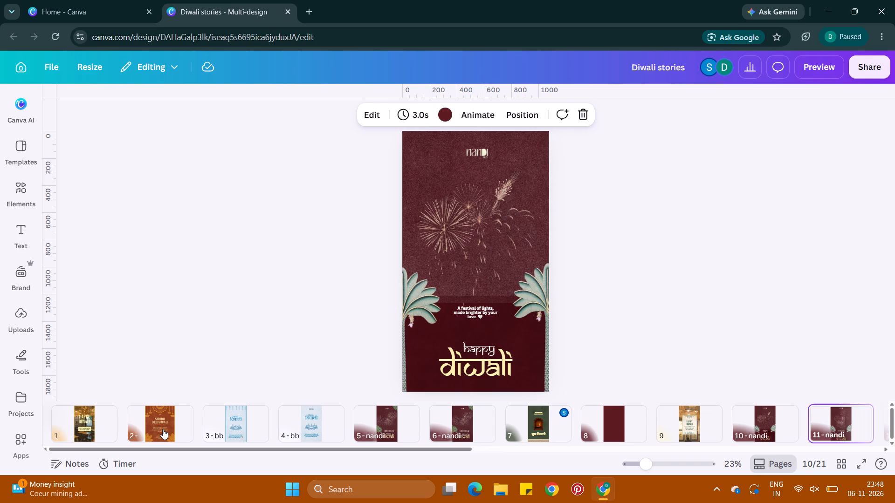
key(Right)
key(Right)
key(Right)
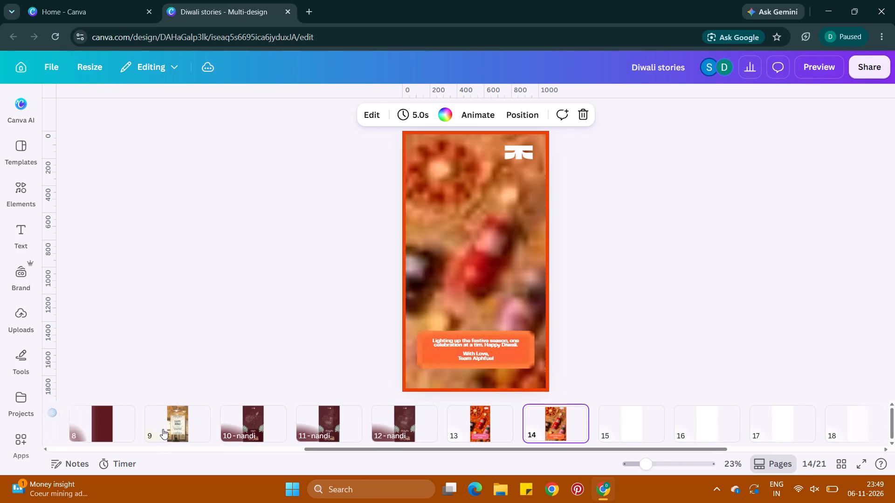
key(Left)
key(Right)
key(Right)
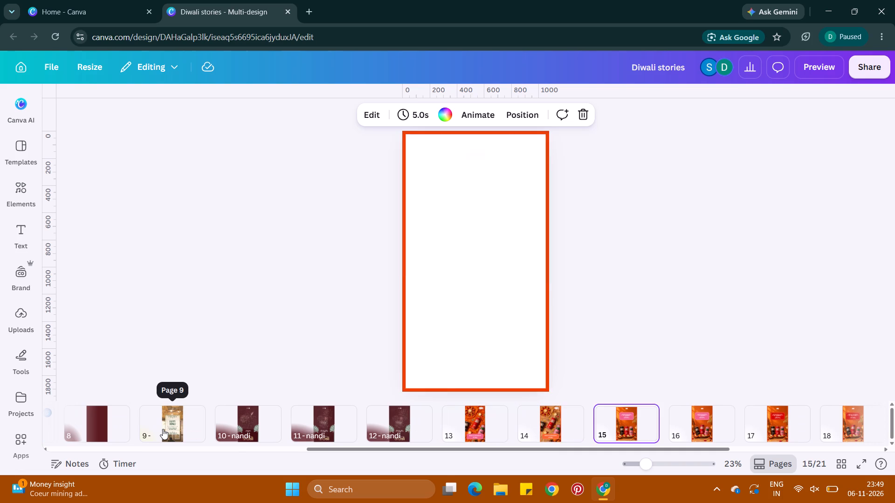
key(Right)
key(Right)
key(Right)
key(Right)
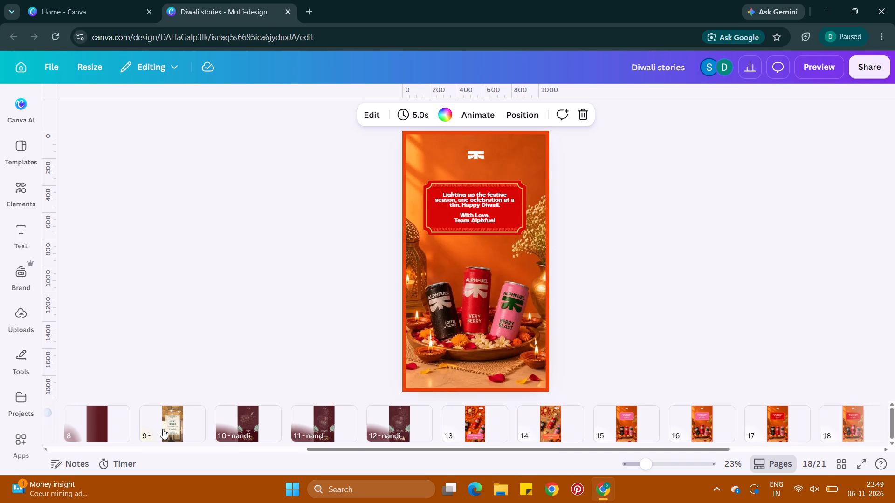
key(Right)
key(Right)
key(Right)
key(Right)
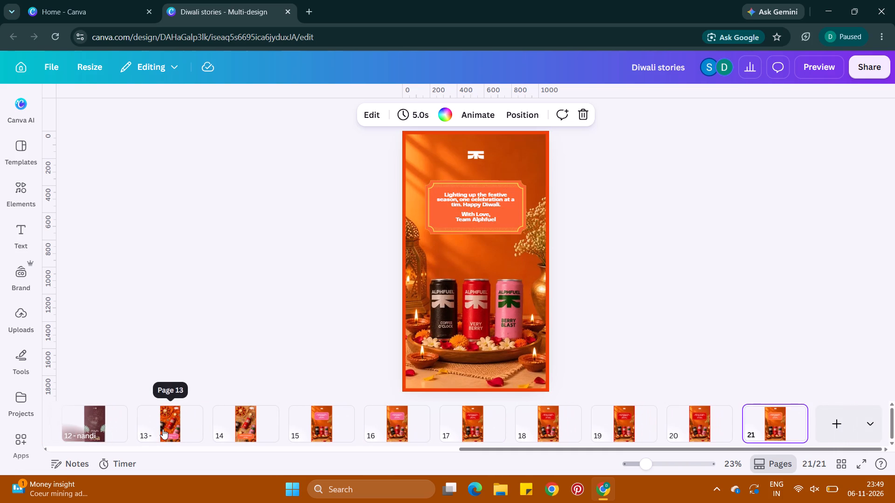
click(472, 158)
click(288, 8)
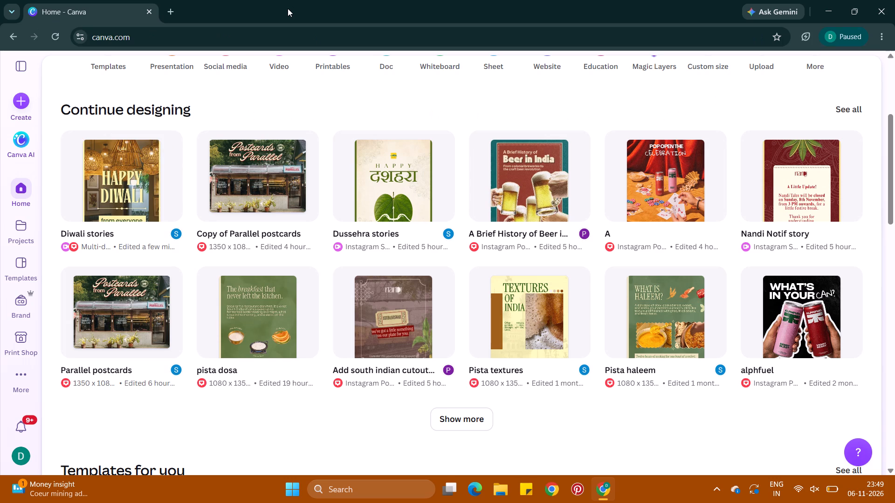
Open the A Brief History of Beer in India design and examine its pages individually and in the grid overview.
click(528, 194)
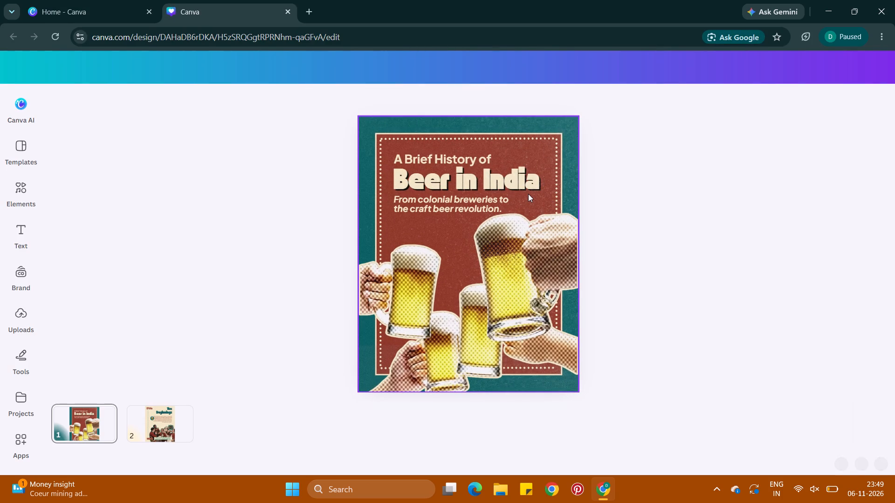
click(154, 428)
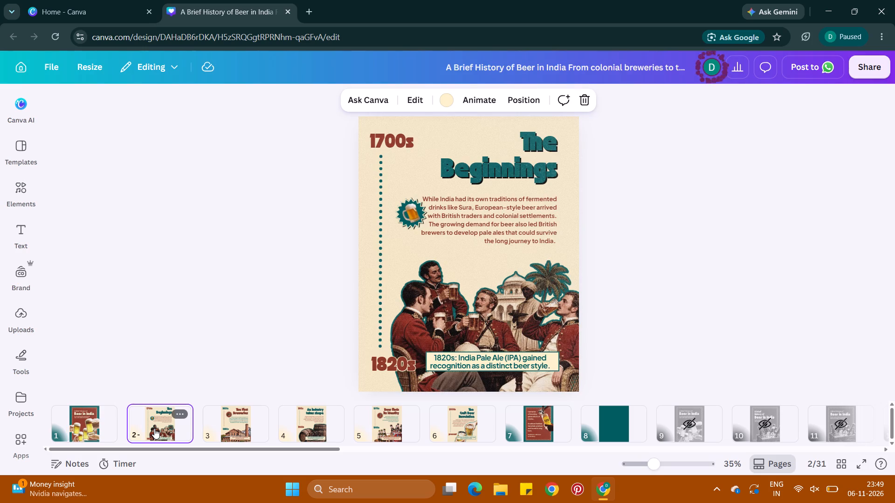
key(Right)
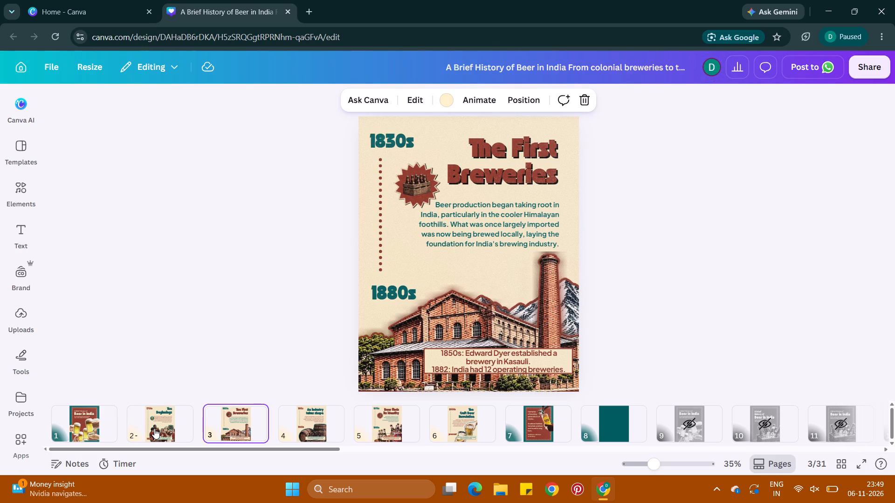
key(Right)
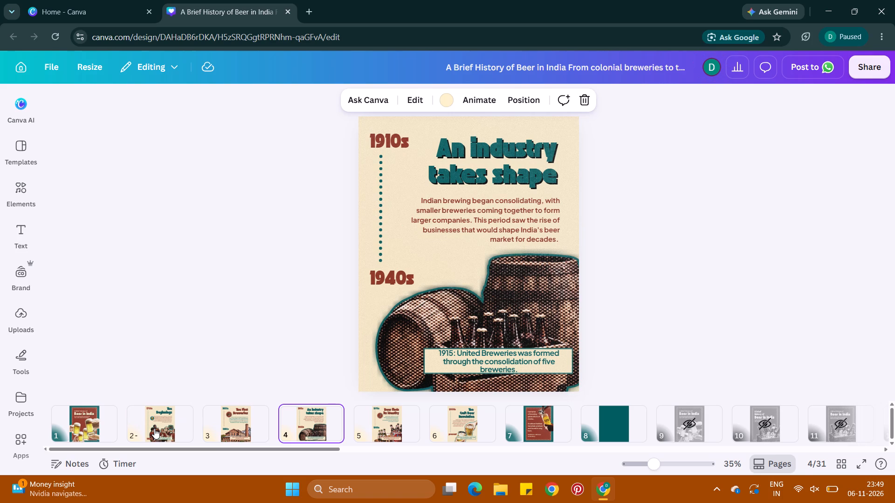
key(Right)
key(Right)
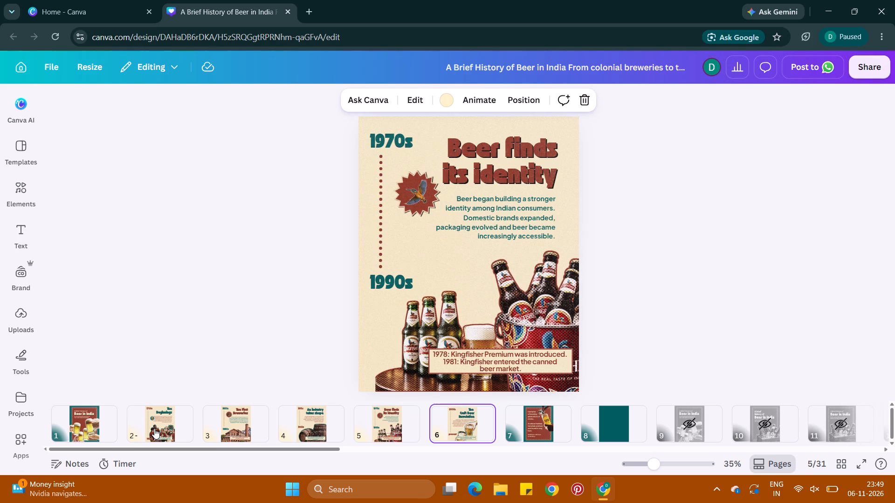
key(Right)
key(Right)
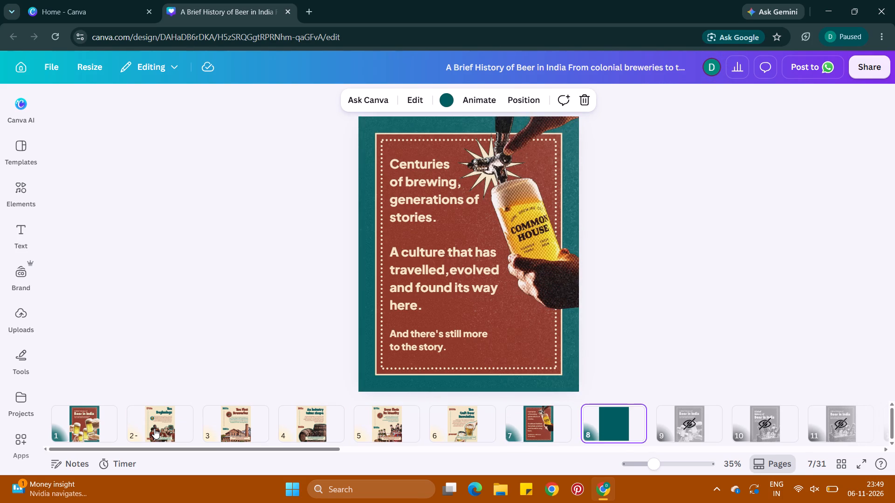
key(Right)
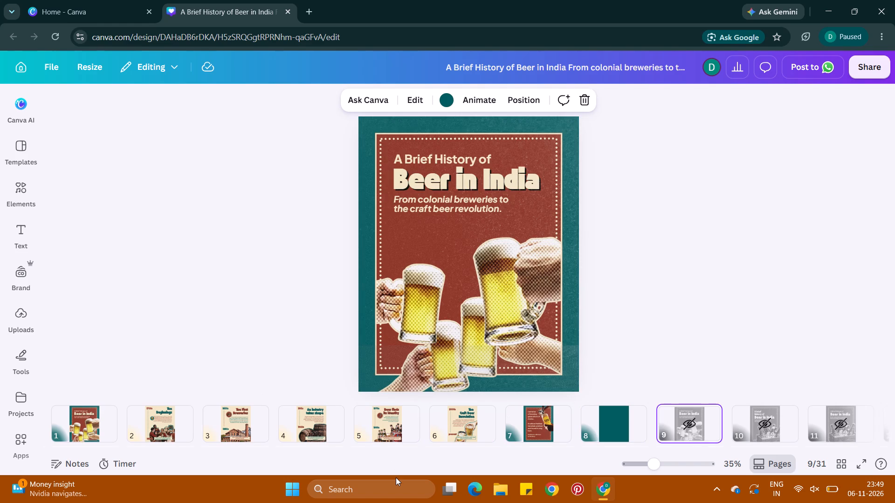
click(837, 461)
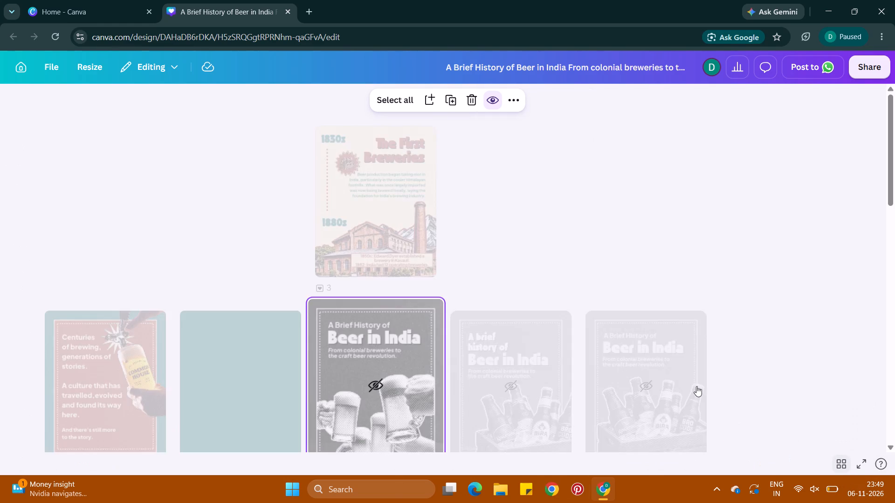
scroll(653, 345, down, 6)
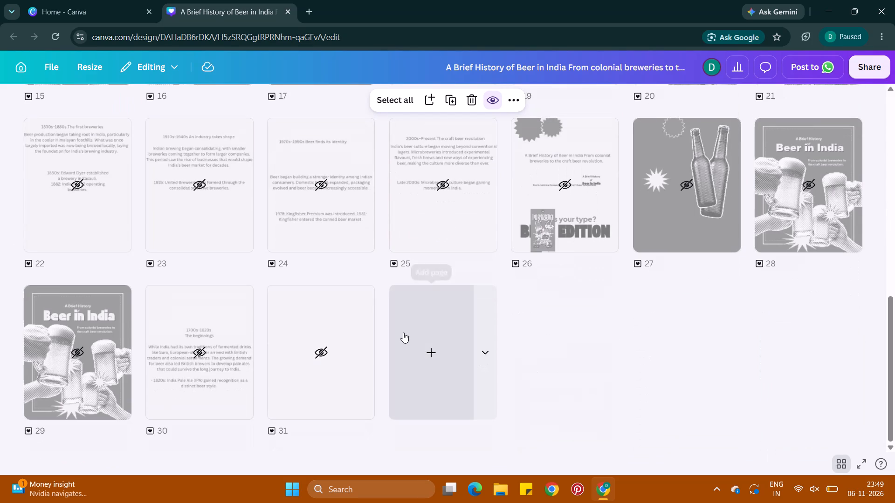
scroll(403, 333, down, 3)
scroll(294, 283, up, 10)
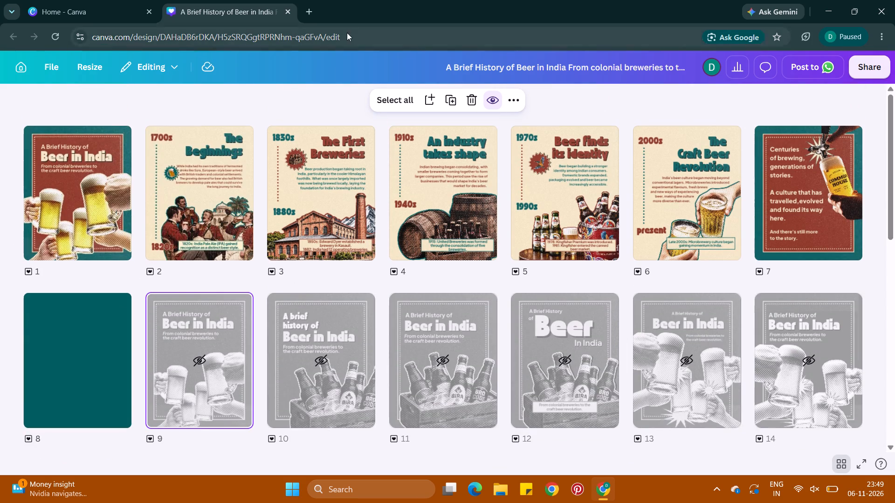
Close the A Brief History of Beer in India design and open the pista dosa design from the recent designs.
click(286, 8)
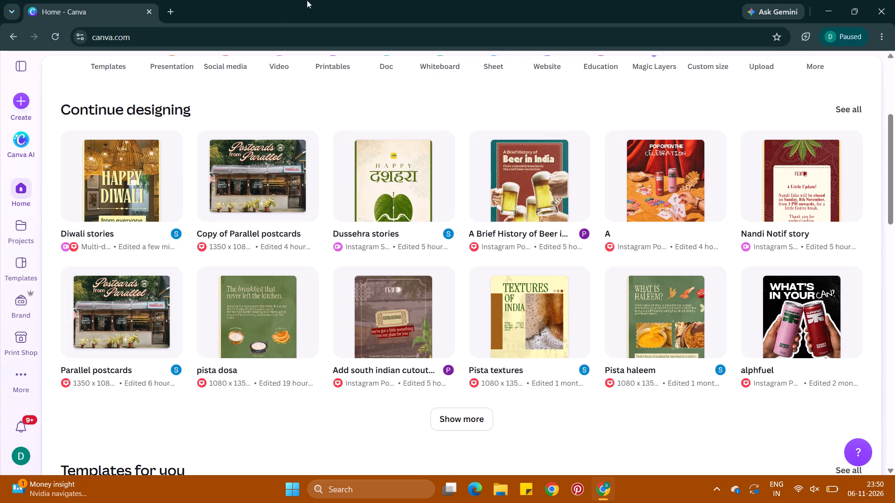
scroll(341, 333, up, 2)
scroll(254, 395, down, 1)
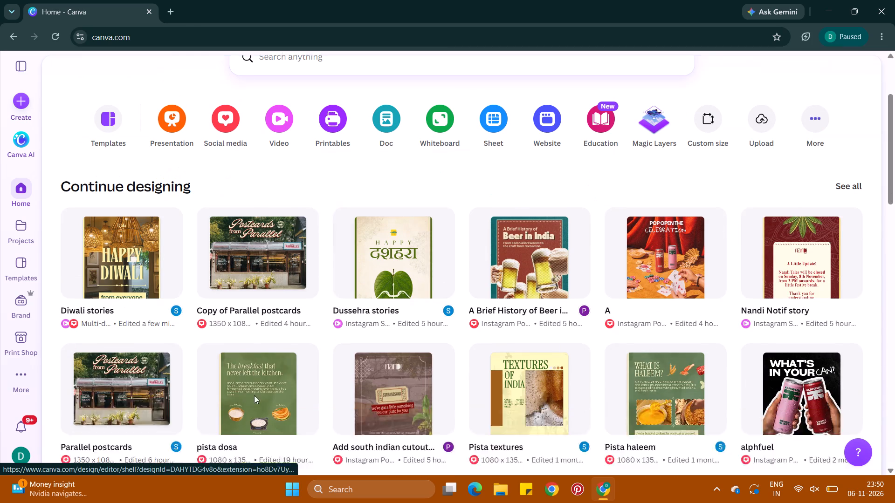
scroll(254, 395, down, 1)
click(253, 349)
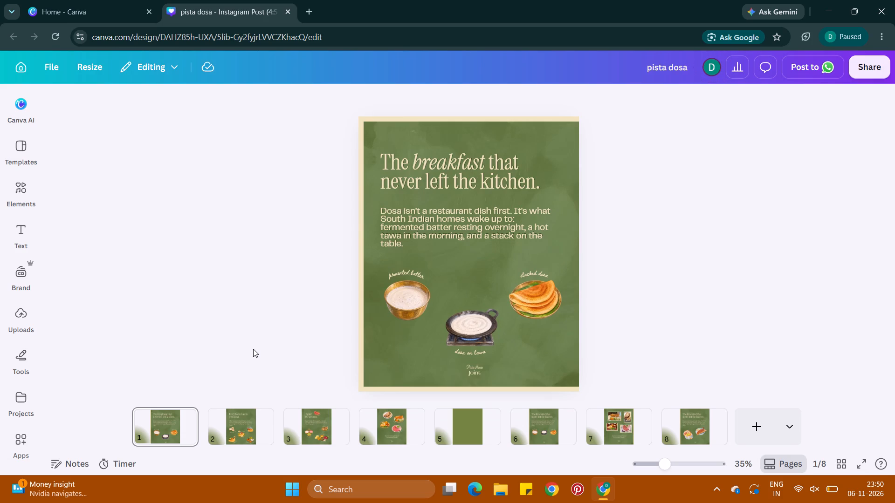
Look through pages 2 to 4 of the pista dosa design and select page 1.
click(241, 422)
key(Right)
key(Right)
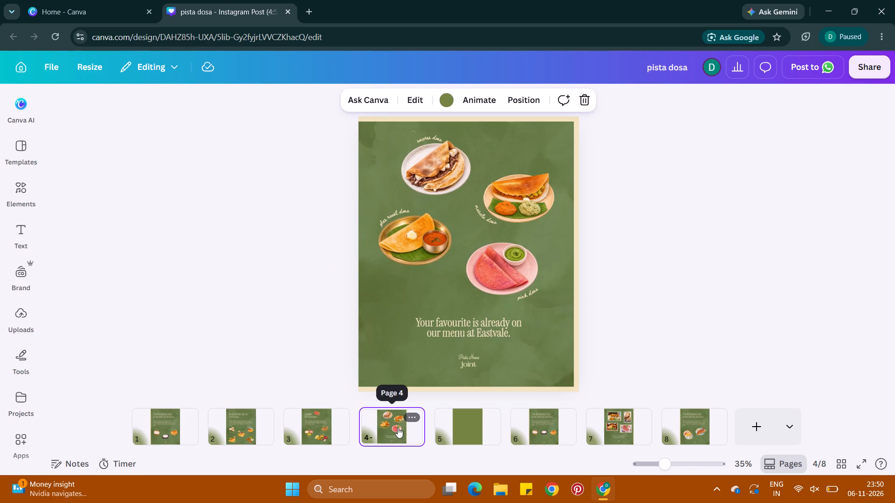
ctrl+click(159, 436)
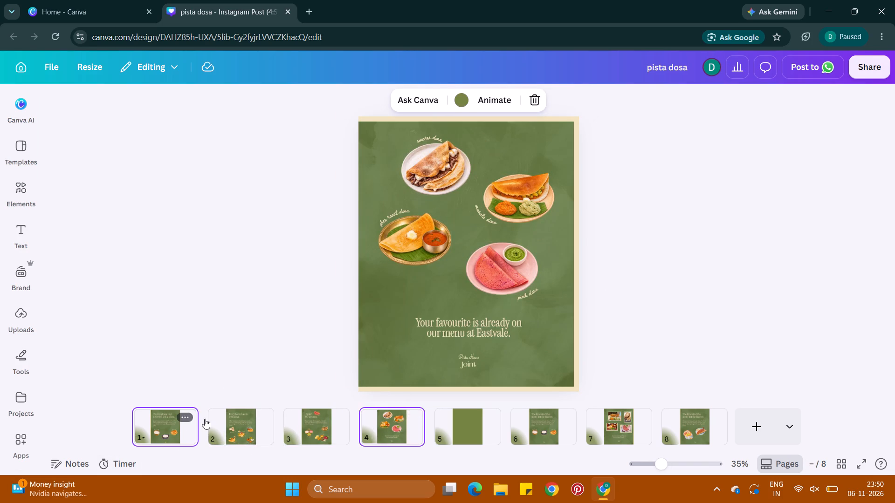
Duplicate pages 1 to 4 of the pista dosa design together.
ctrl+click(237, 413)
ctrl+click(327, 435)
key(ctrl+d)
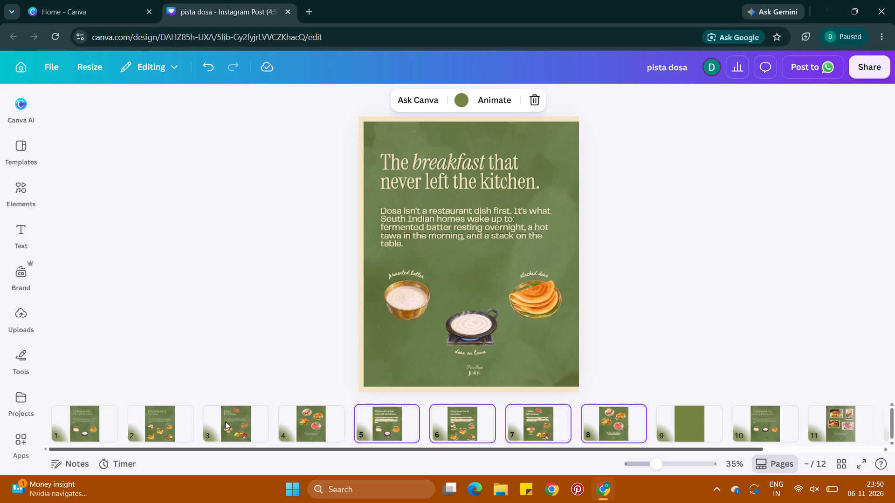
Enlarge page 1's three handwritten food captions to font size 20, increase them to 22, and nudge the fermented batter caption left.
click(87, 436)
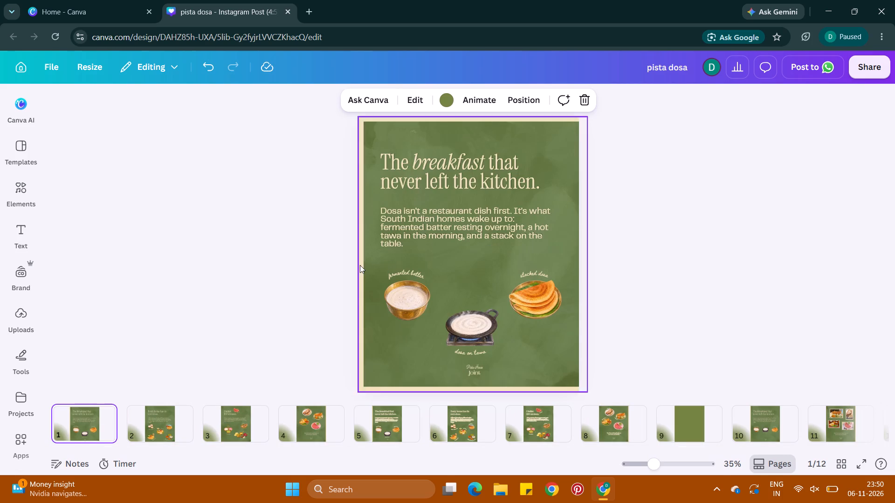
drag(338, 259, 555, 366)
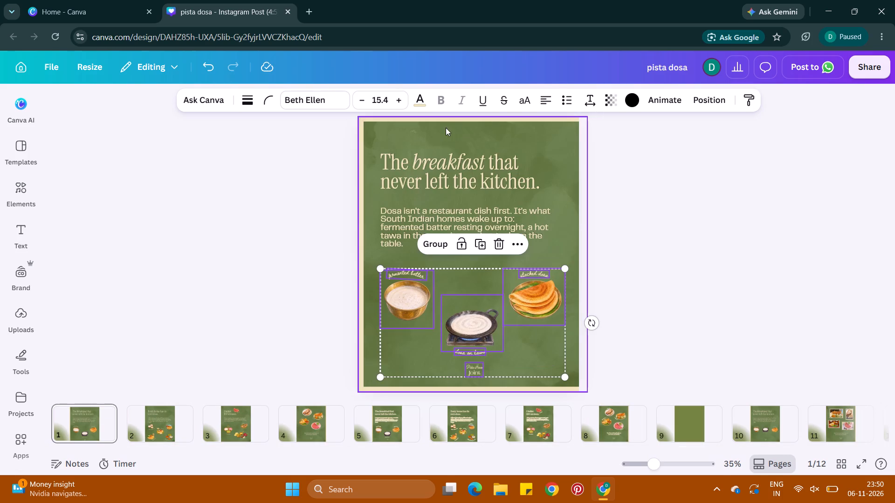
click(386, 99)
text(20)
key(Return)
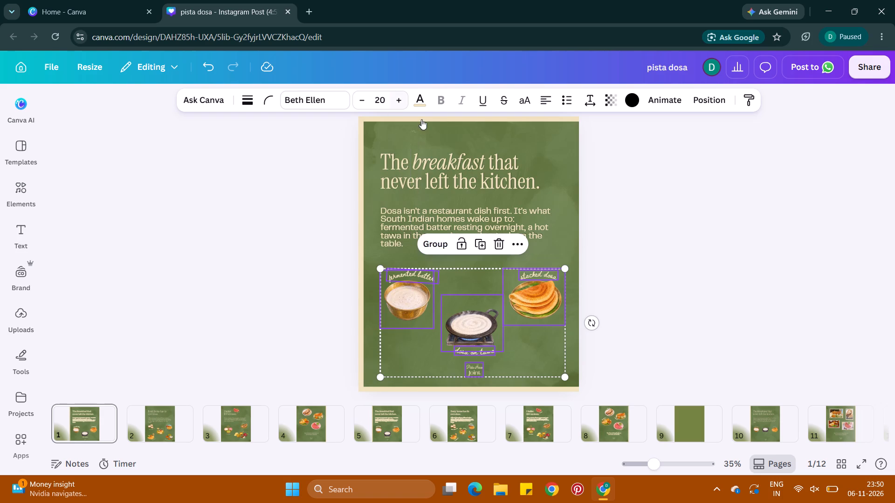
double_click(245, 278)
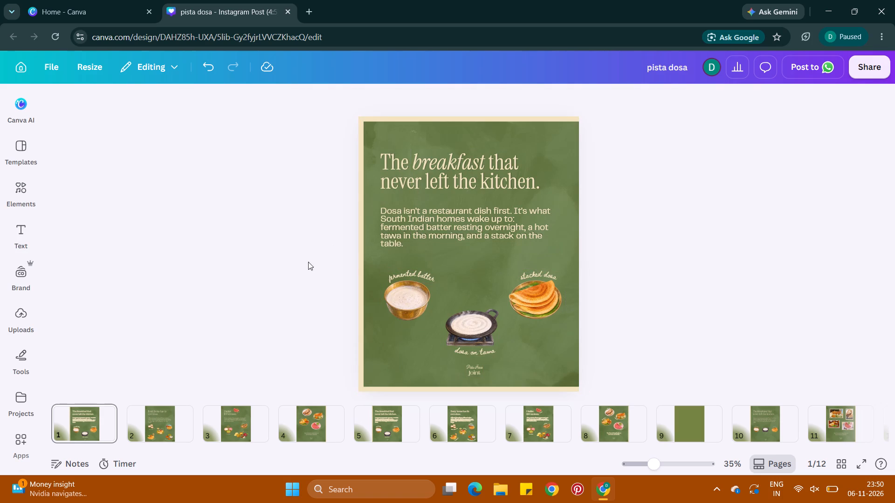
drag(298, 268, 551, 360)
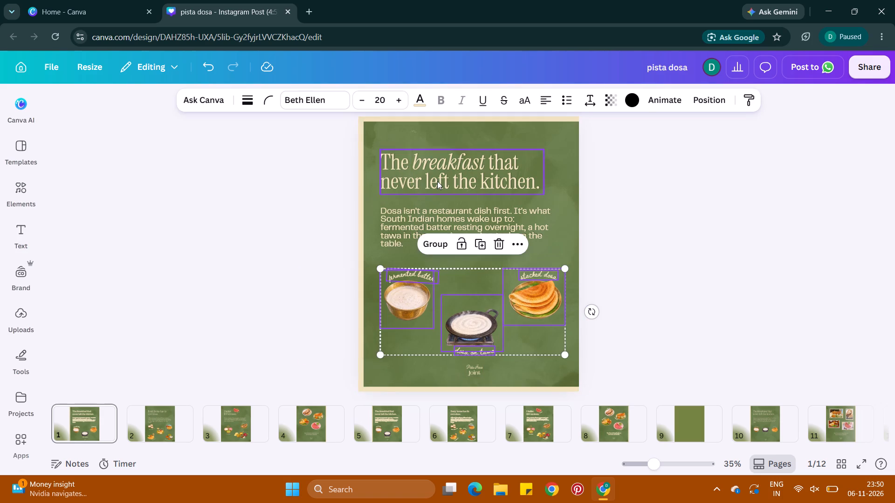
double_click(401, 96)
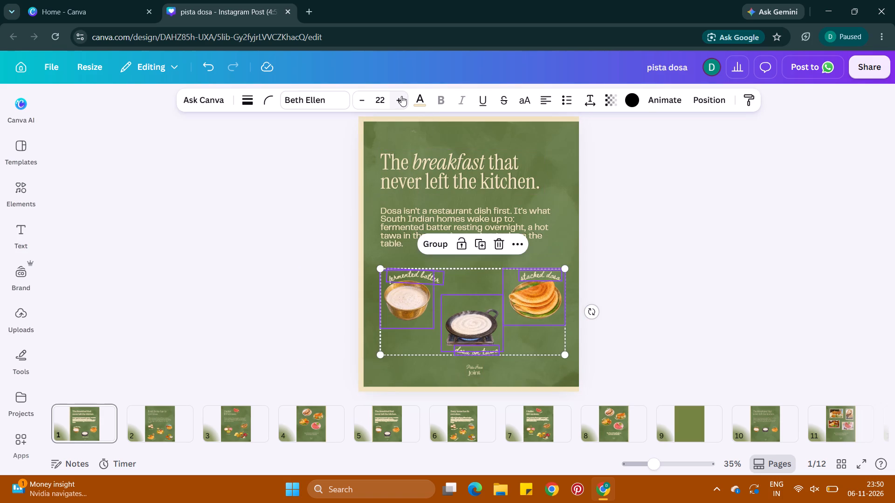
double_click(627, 191)
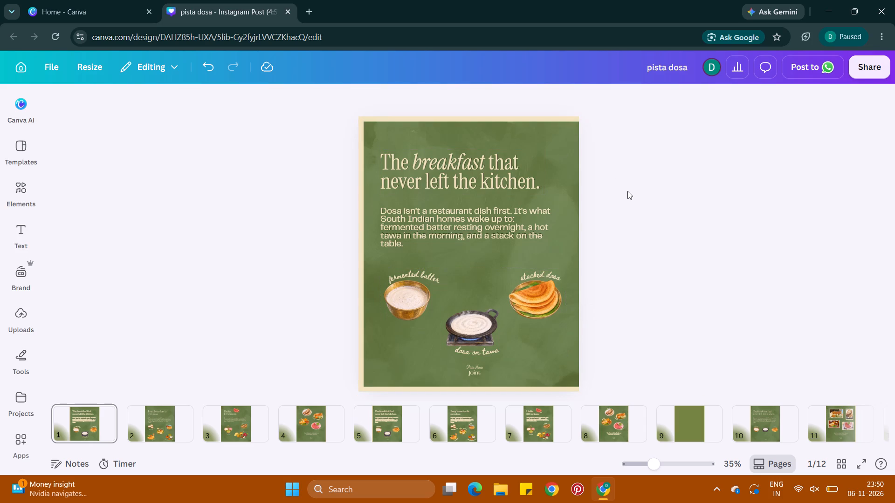
drag(408, 270, 402, 270)
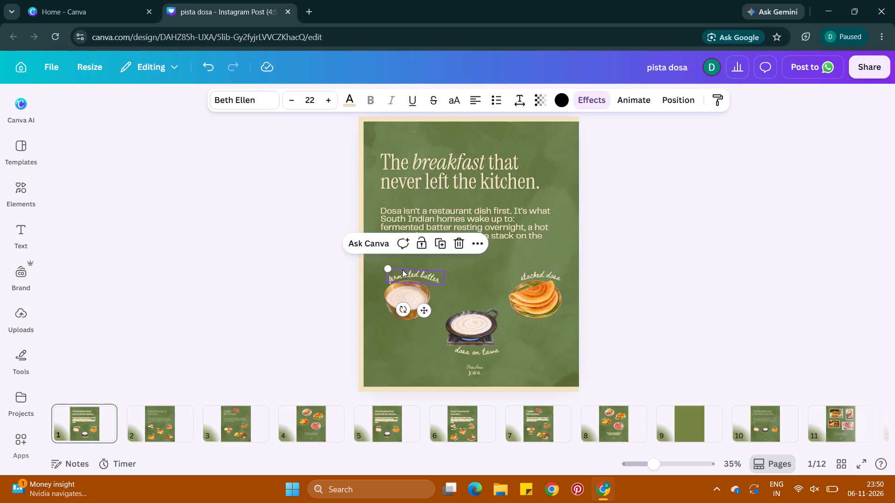
Shift page 1's fermented batter, stacked dosa and dosa on tawa captions slightly left so each sits centred on its food illustration.
drag(402, 270, 401, 269)
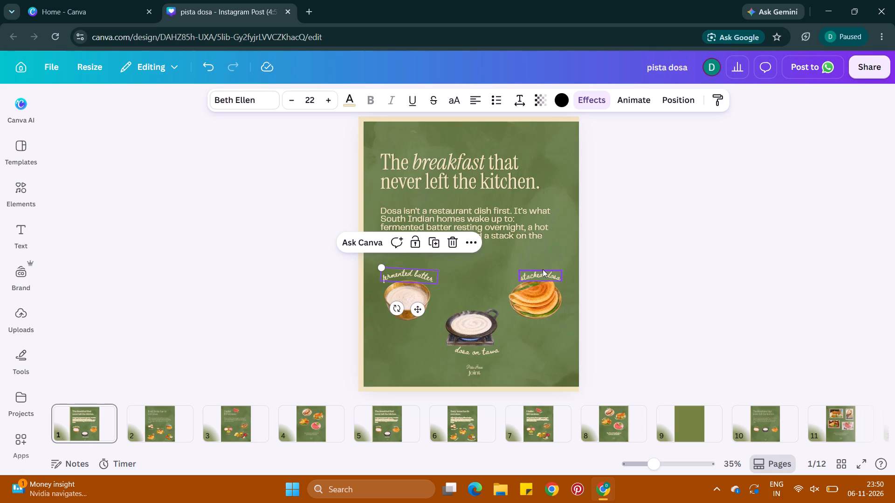
drag(543, 269, 535, 269)
drag(488, 354, 483, 355)
Go to page 2 of the pista dosa design.
click(151, 434)
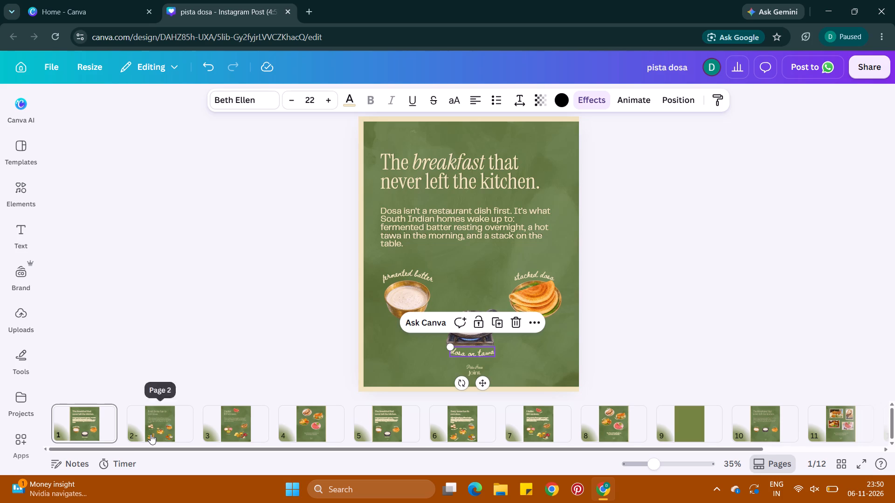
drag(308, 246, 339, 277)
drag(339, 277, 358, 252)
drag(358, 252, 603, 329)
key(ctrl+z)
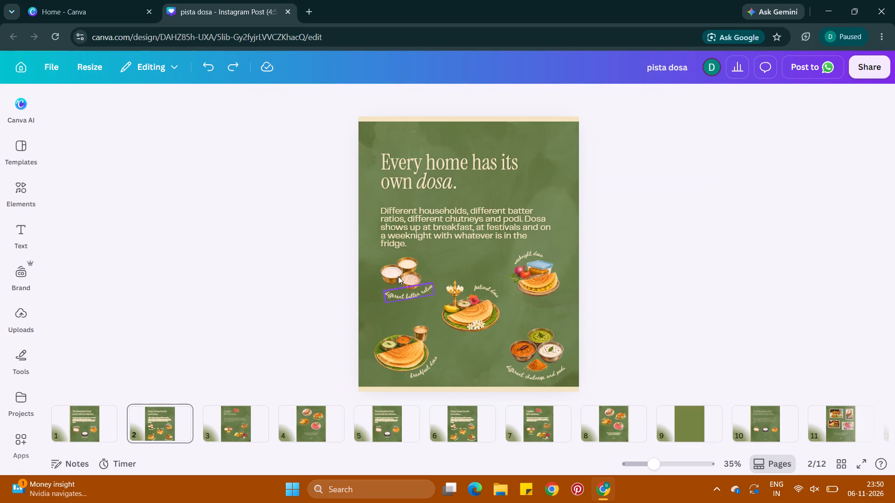
Set all five handwritten captions around the food illustrations on page 2 to font size 22.
drag(333, 257, 613, 381)
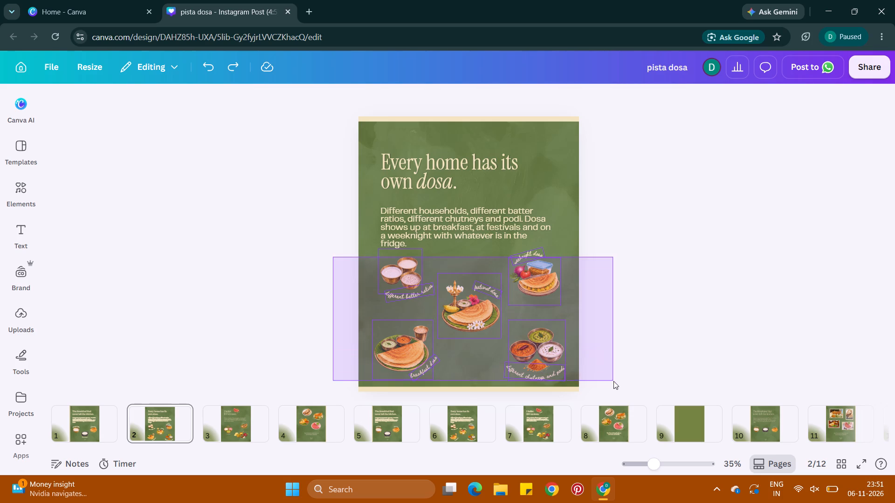
click(377, 96)
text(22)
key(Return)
double_click(641, 225)
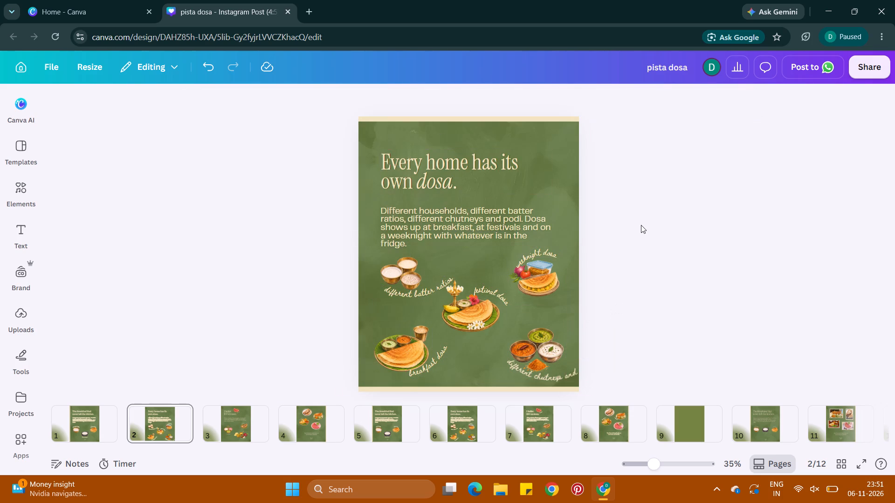
Realign page 2's batter ratios, festival dosa, weeknight dosa and chutneys captions with their illustrations, adjusting the festival dosa caption's tilt.
drag(433, 285, 419, 285)
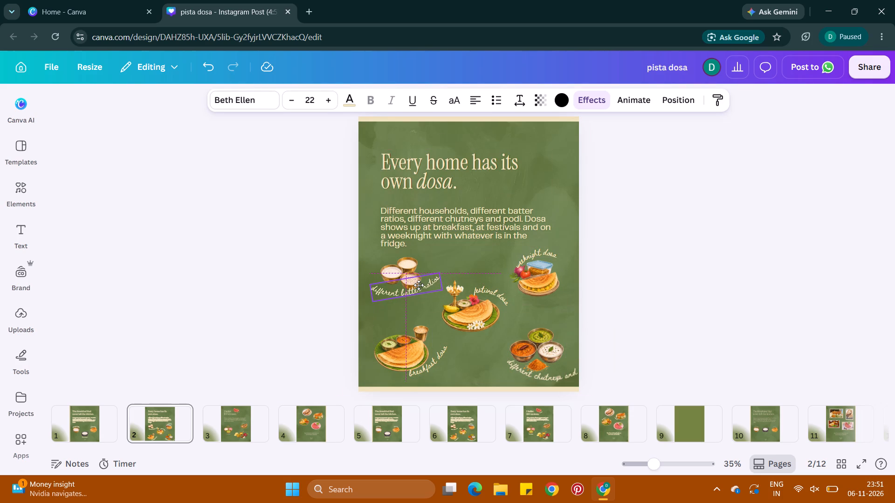
drag(419, 285, 420, 288)
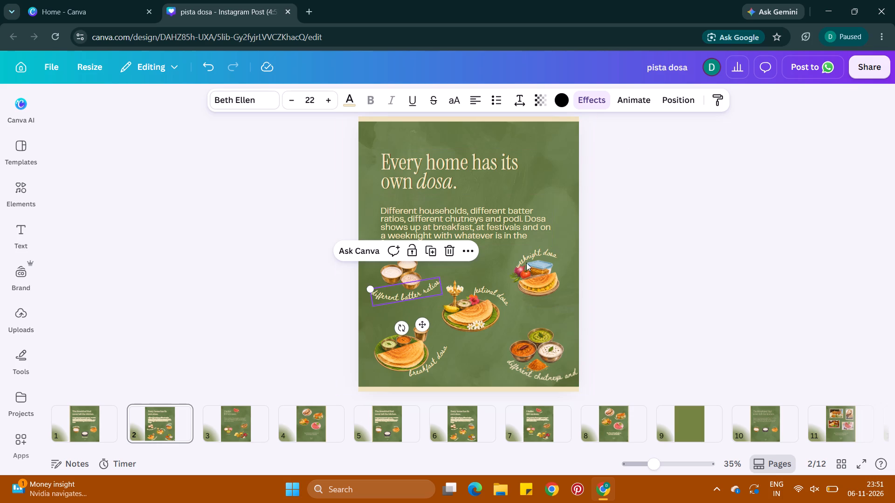
click(500, 292)
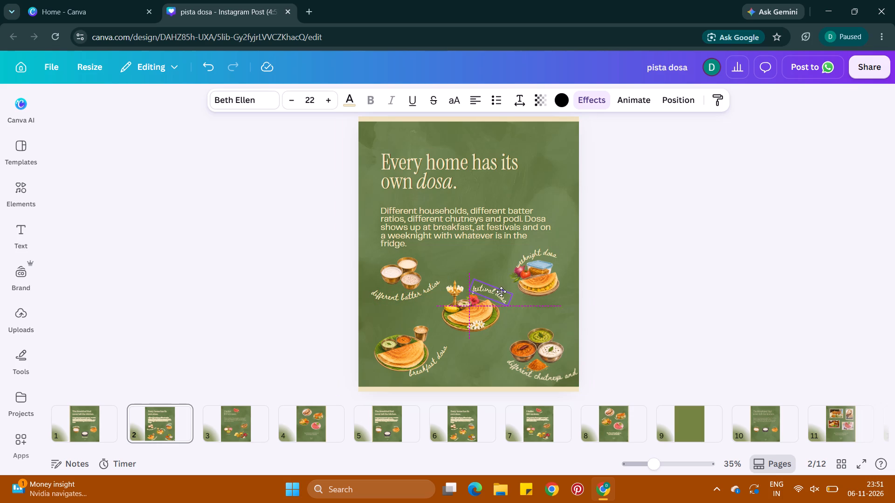
click(469, 322)
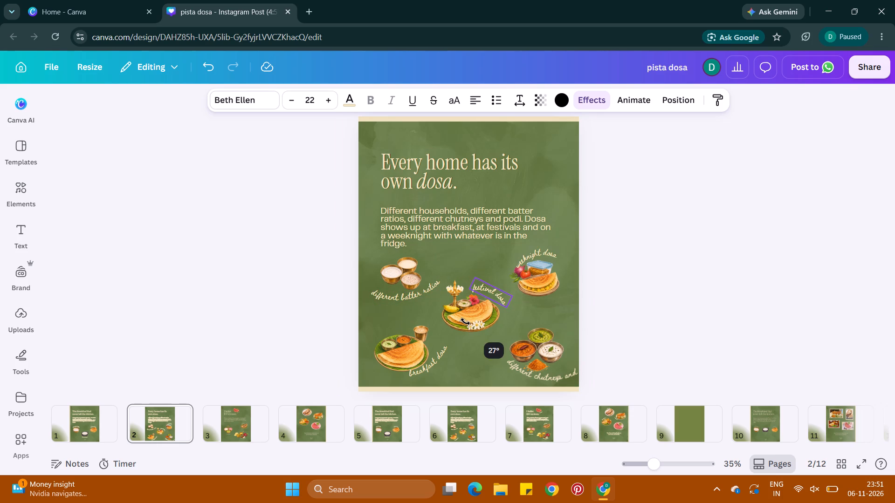
drag(532, 259, 523, 258)
drag(541, 375, 526, 376)
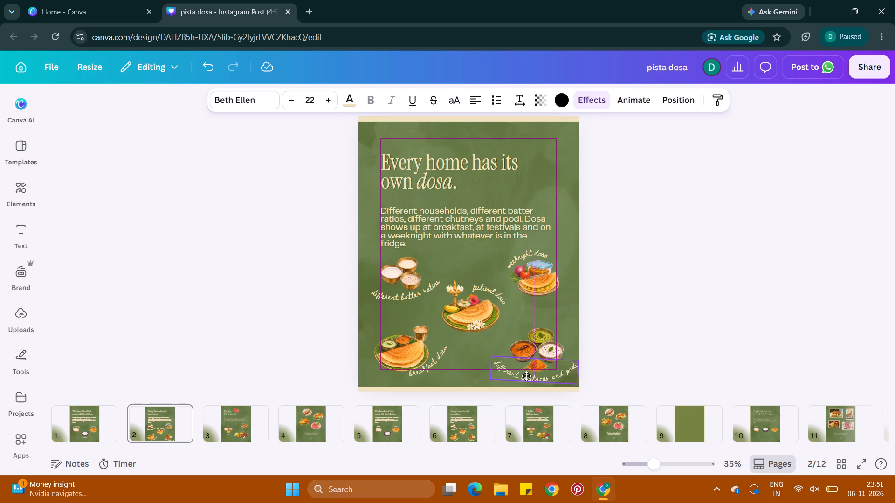
On page 2, nudge the chutneys and podi caption slightly left and the breakfast dosa caption slightly down.
drag(526, 376, 521, 375)
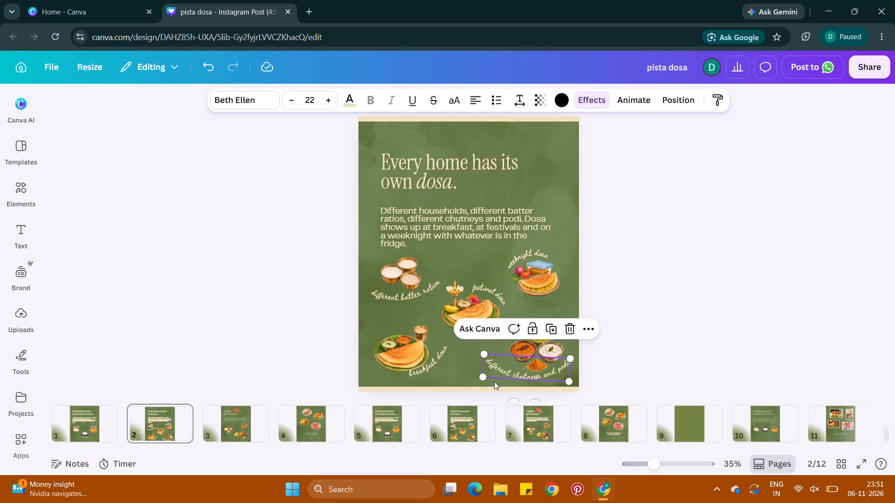
drag(431, 362, 429, 369)
Set the curve of page 2's different batter ratios caption to -38 and rotate it slightly clockwise.
click(403, 299)
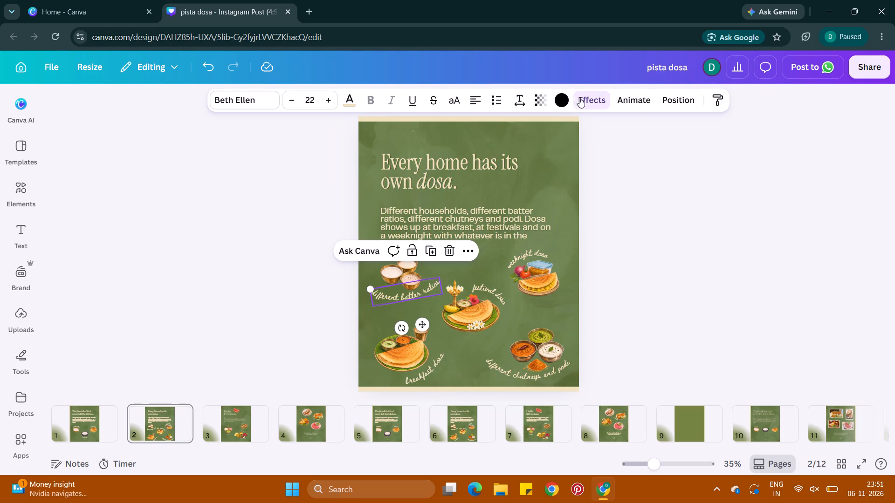
click(587, 98)
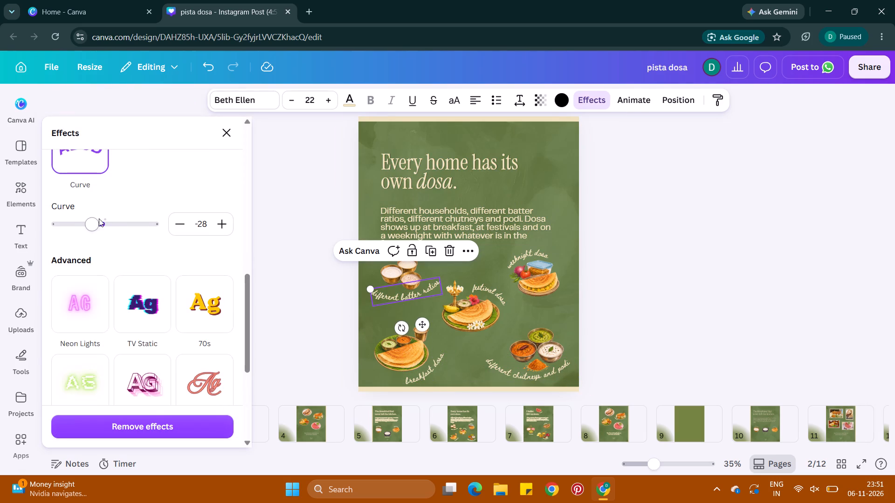
drag(90, 222, 87, 257)
drag(87, 257, 79, 257)
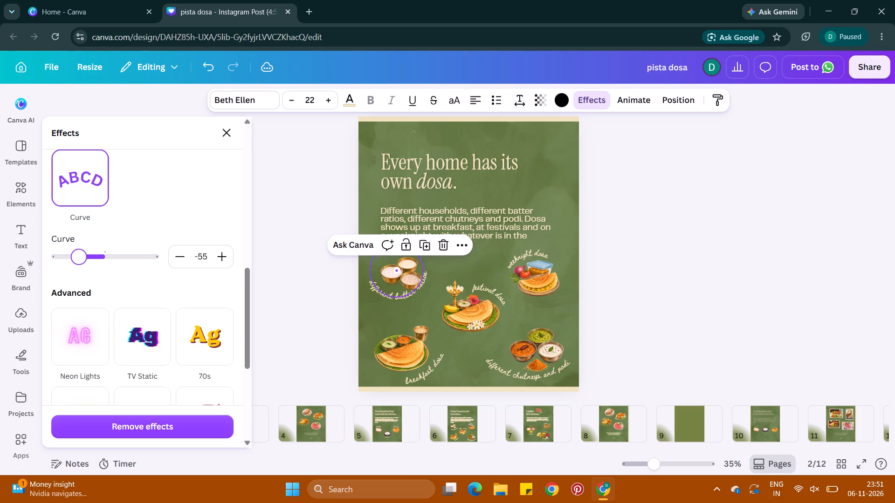
drag(79, 257, 86, 262)
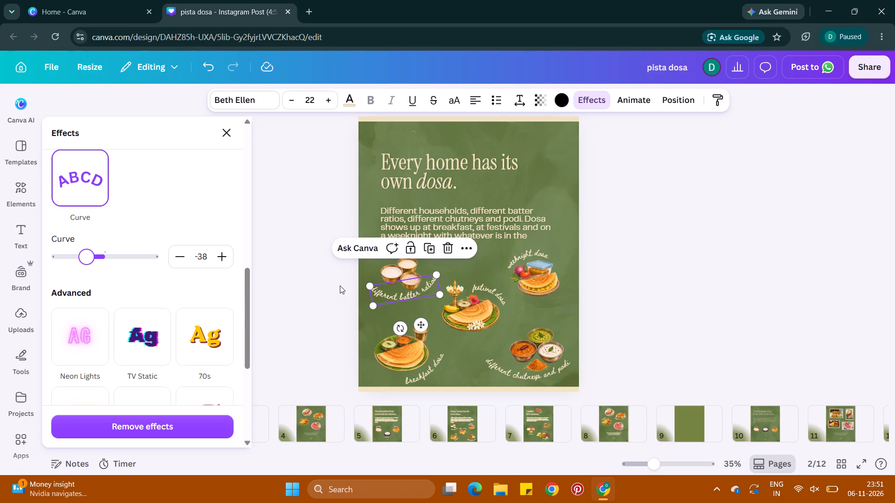
drag(399, 327, 395, 327)
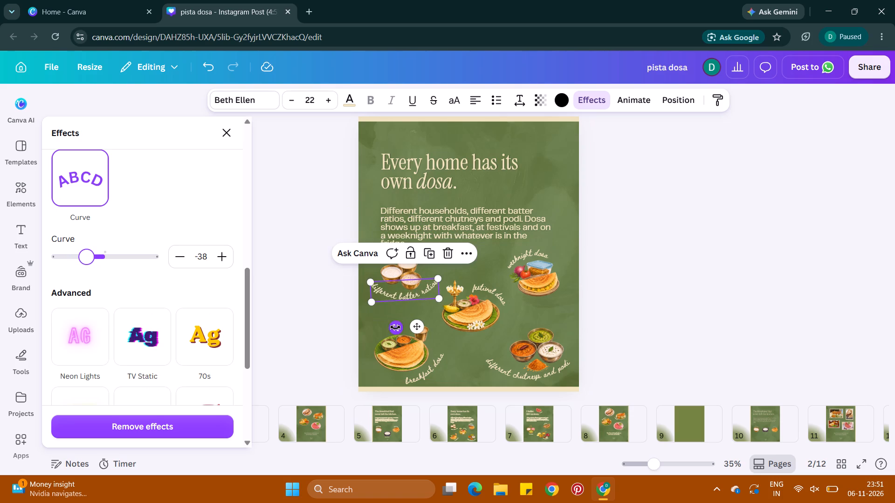
Set the curve of page 2's chutneys and podi caption to -33 and shift it right, beneath the chutney bowls.
click(533, 377)
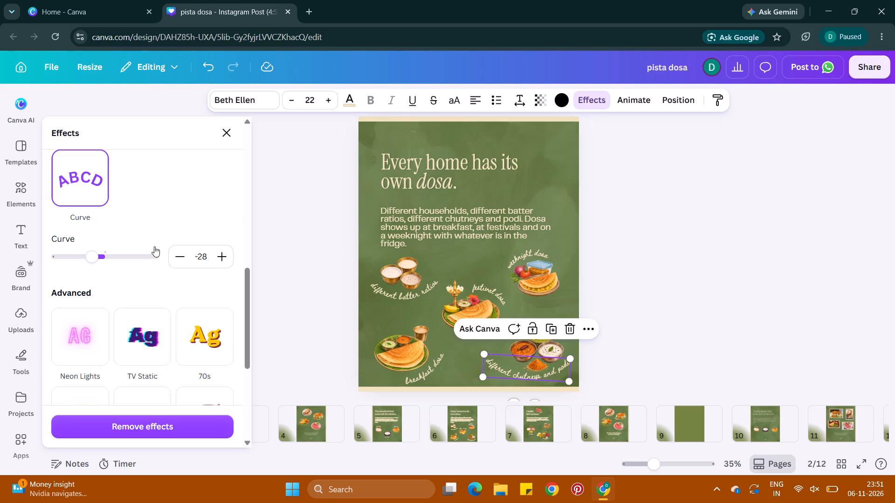
click(91, 263)
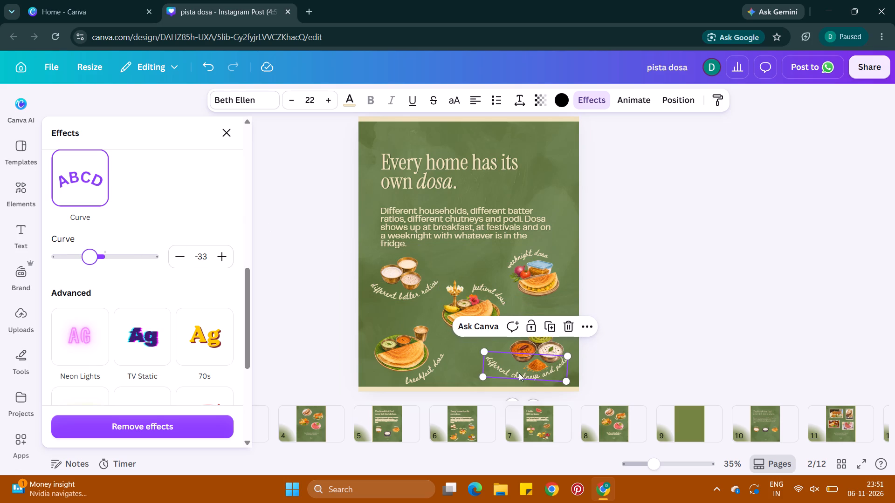
drag(519, 373, 527, 372)
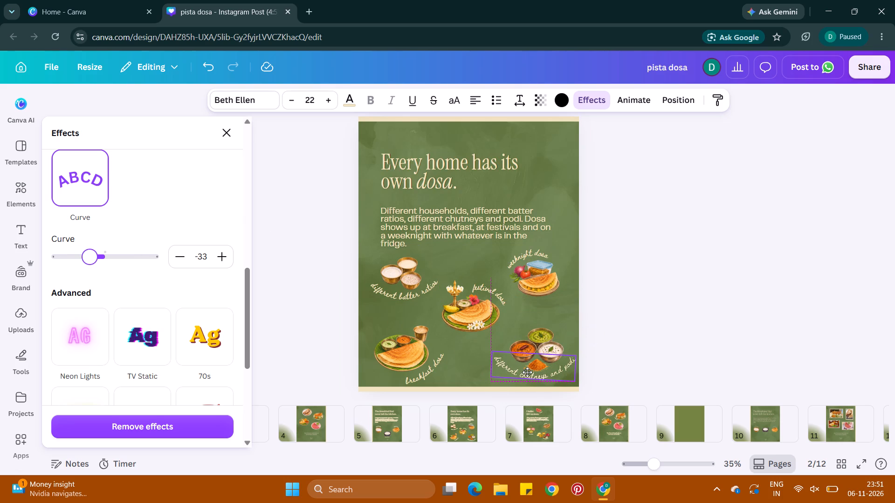
drag(527, 372, 527, 373)
double_click(665, 301)
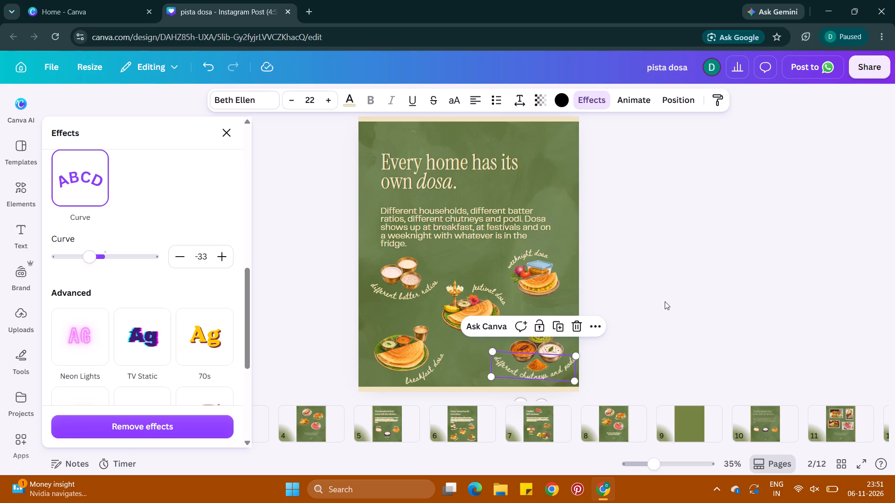
On page 3, set the smores dosa, fusion batters and fresh ingredients captions to font size 22.
click(233, 427)
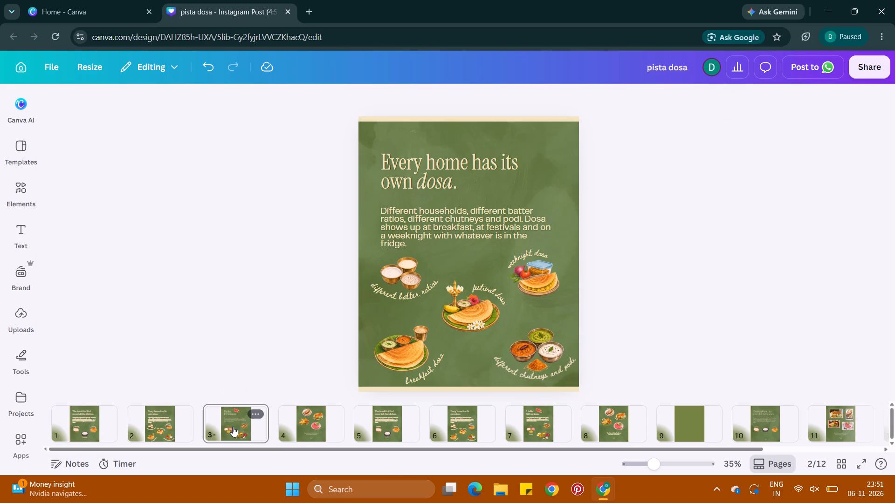
click(340, 269)
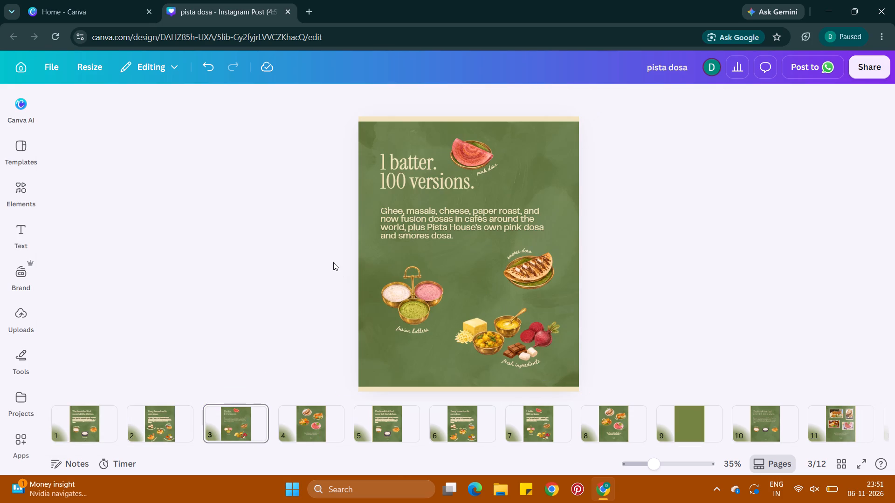
drag(333, 262, 344, 247)
drag(344, 247, 544, 359)
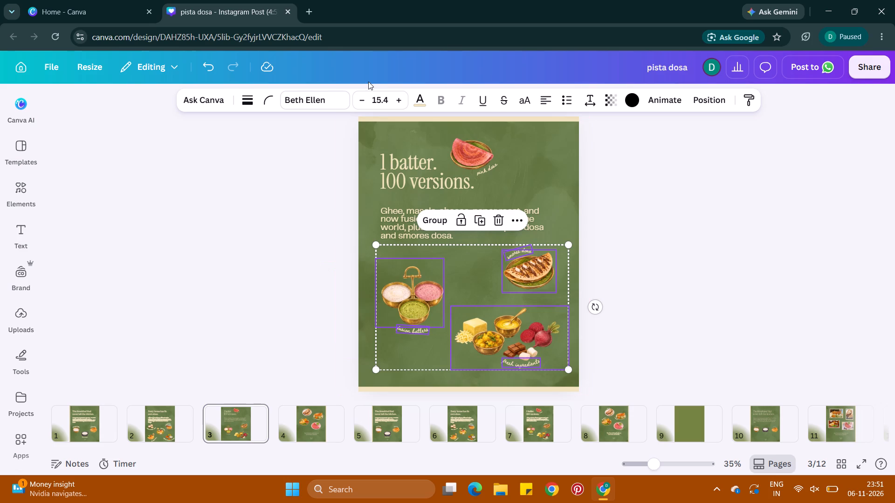
click(379, 101)
text(22)
key(Return)
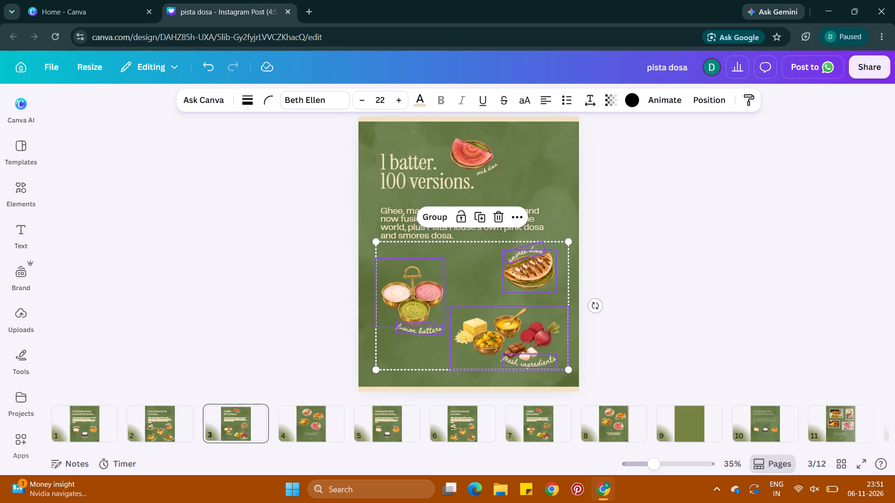
double_click(616, 267)
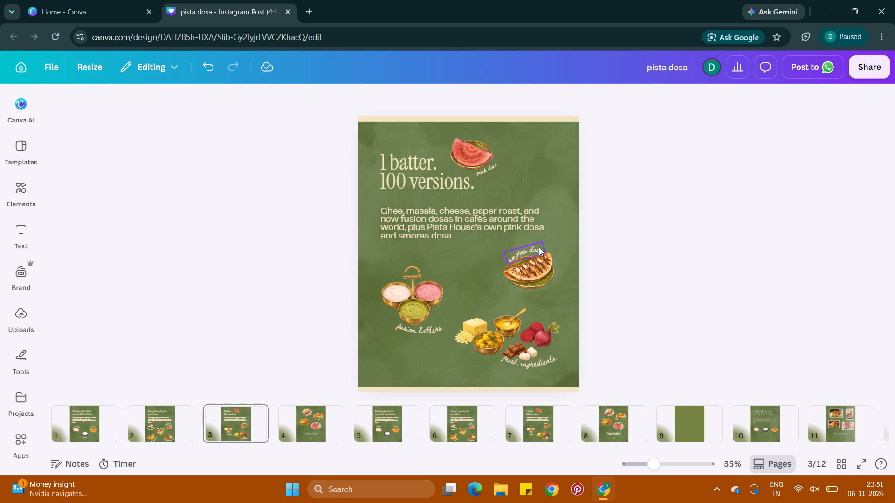
Realign page 3's three enlarged captions with their illustrations, shifting each slightly left and tilting the fusion batters caption to about -3°.
drag(539, 247, 534, 246)
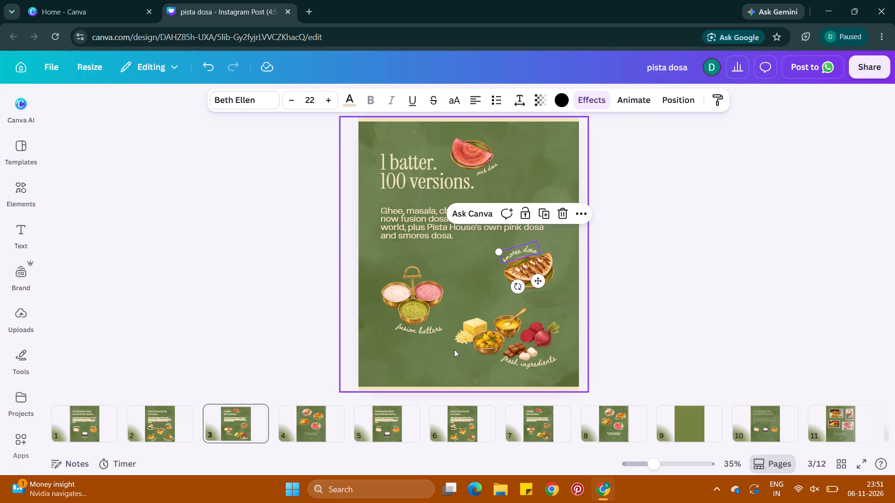
click(435, 332)
drag(407, 366, 411, 367)
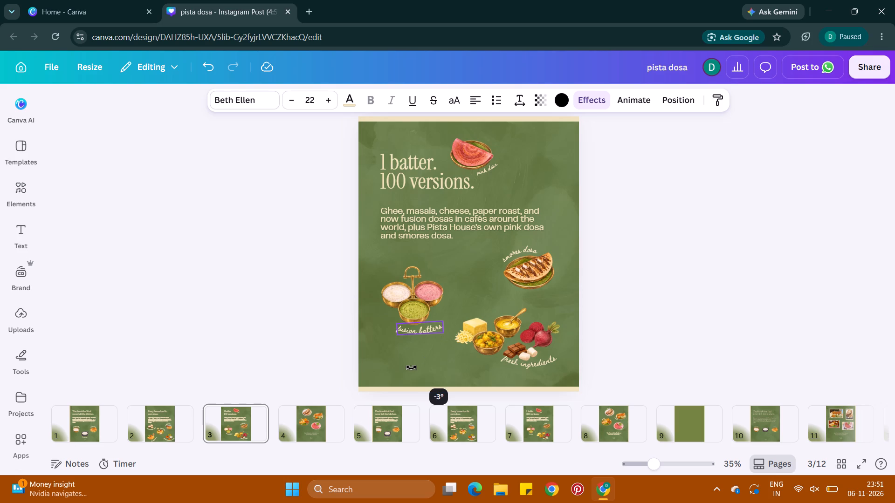
drag(411, 367, 412, 367)
click(429, 326)
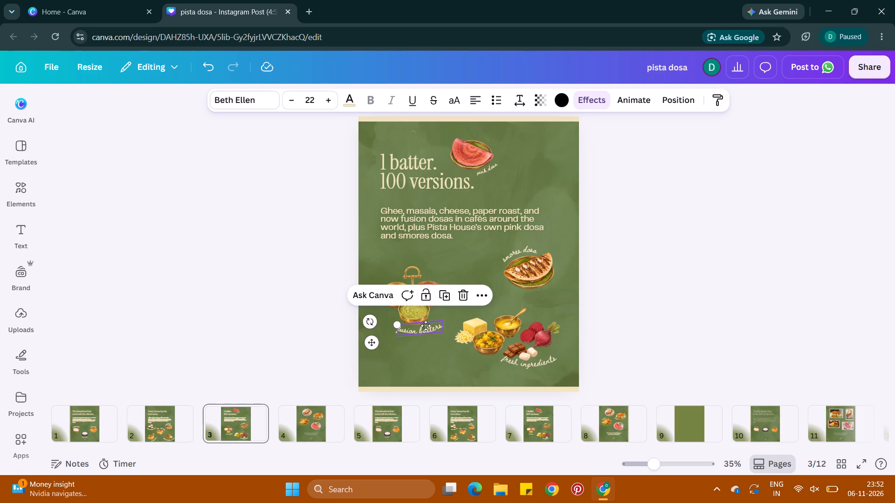
drag(521, 358, 512, 363)
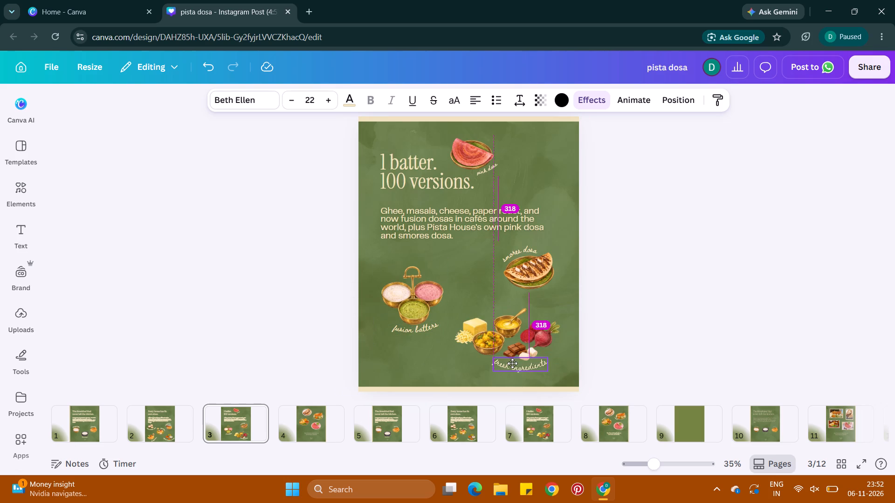
drag(512, 363, 511, 362)
Set page 3's pink dosa caption to font size 22 and rotate it to about -42° along the plate's edge.
click(480, 171)
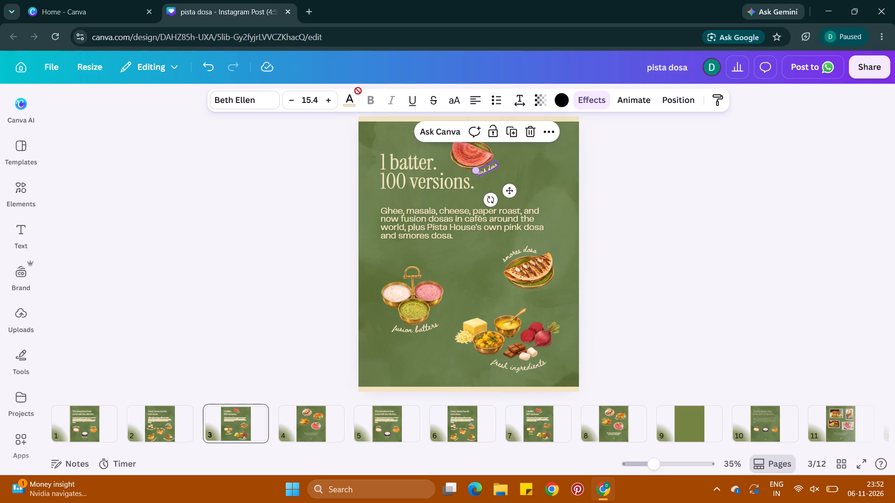
click(317, 99)
text(22)
key(Return)
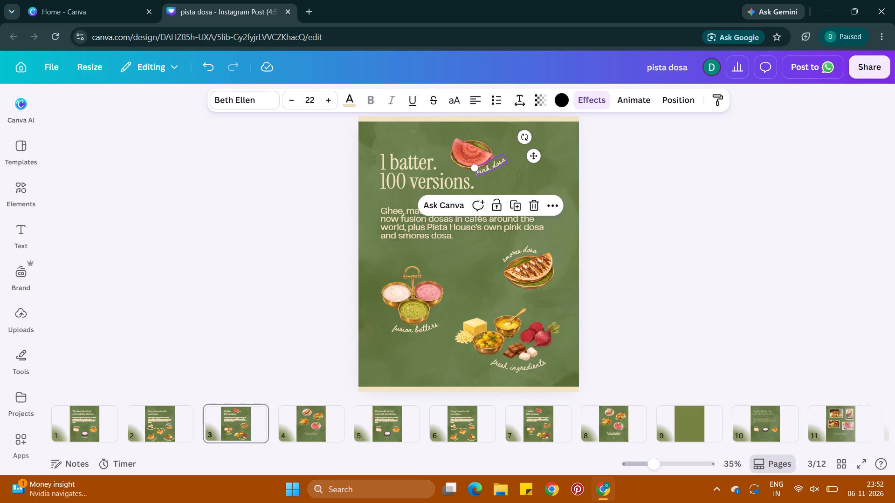
click(537, 157)
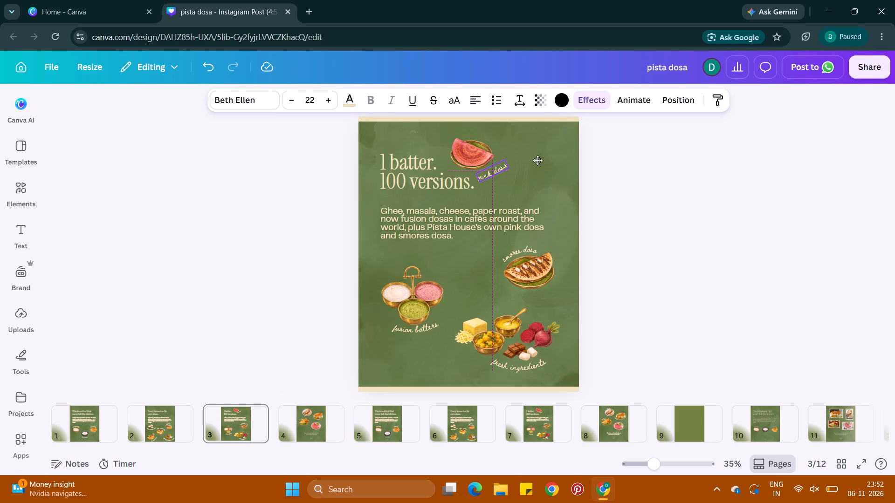
click(529, 141)
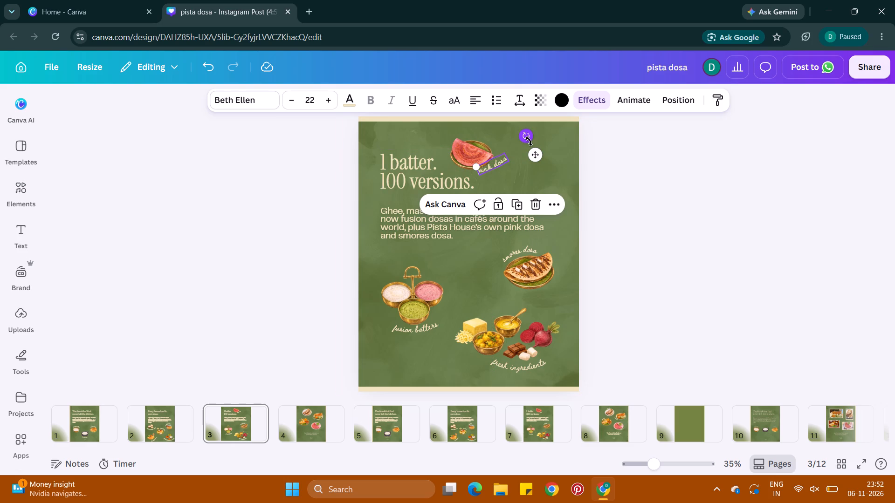
drag(529, 141, 522, 131)
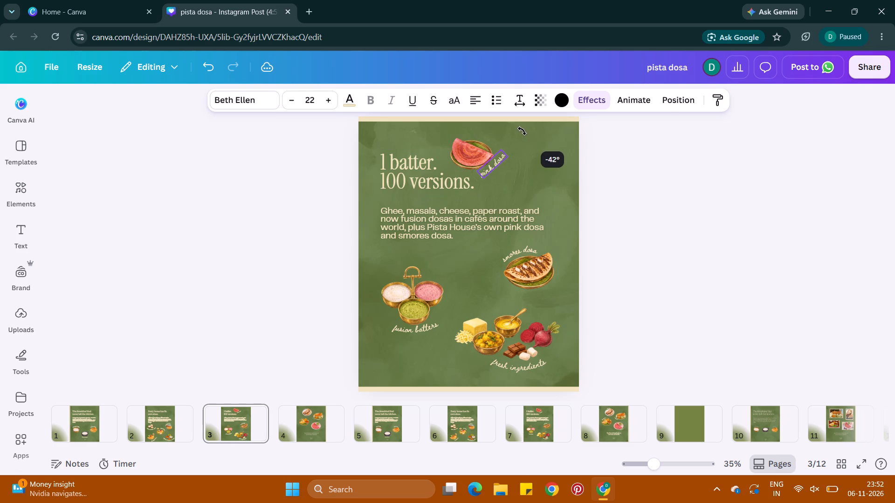
double_click(618, 196)
On page 4, set the smores, masala, ghee roast and pink dosa captions to font size 22.
click(315, 429)
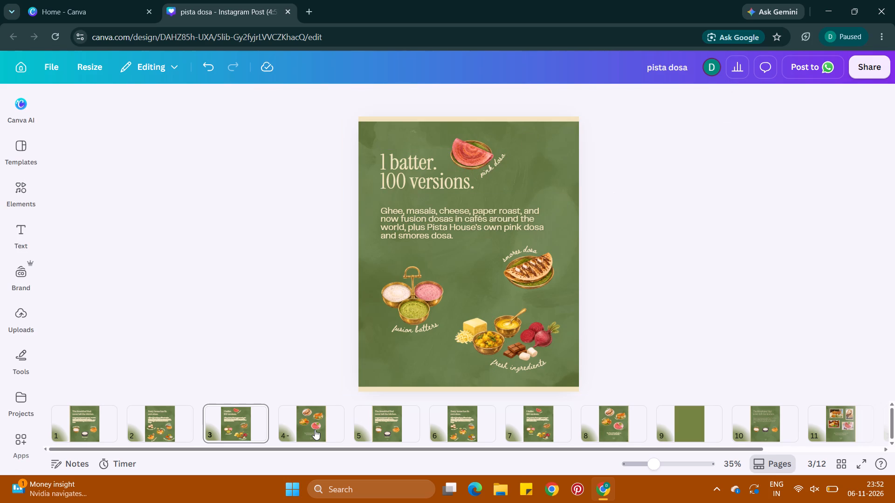
drag(317, 141, 468, 256)
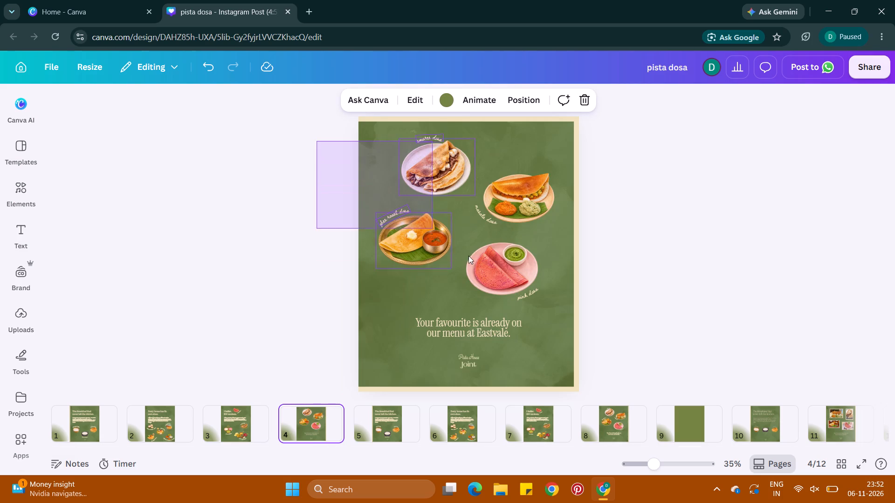
drag(468, 256, 545, 300)
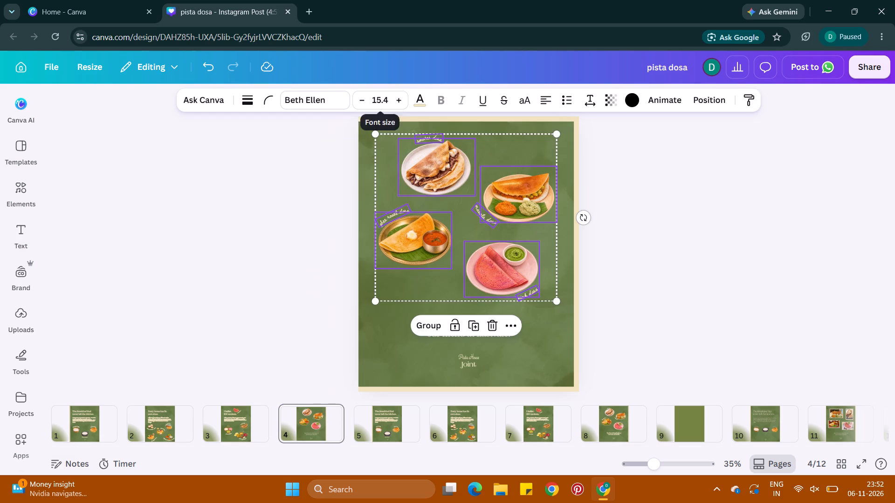
click(376, 94)
text(22)
key(Return)
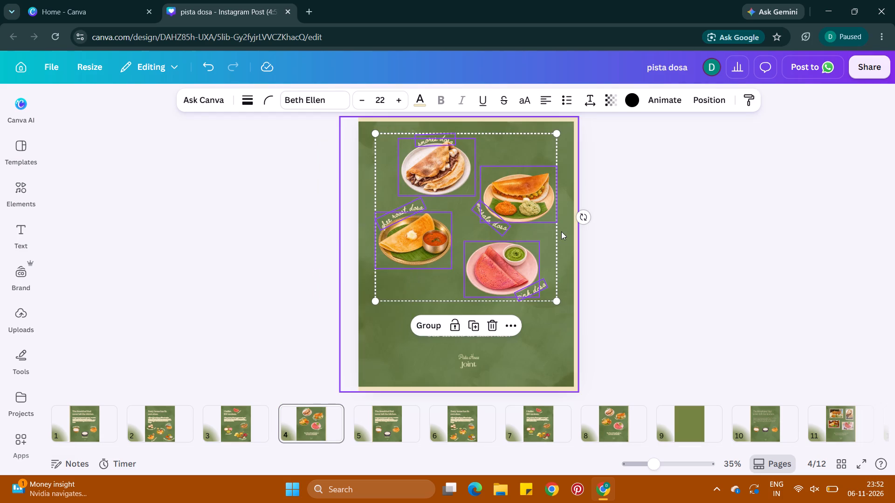
double_click(668, 179)
Move page 4's smores dosa caption up and left above its plate and rotate it to about -6°.
scroll(668, 179, up, 1)
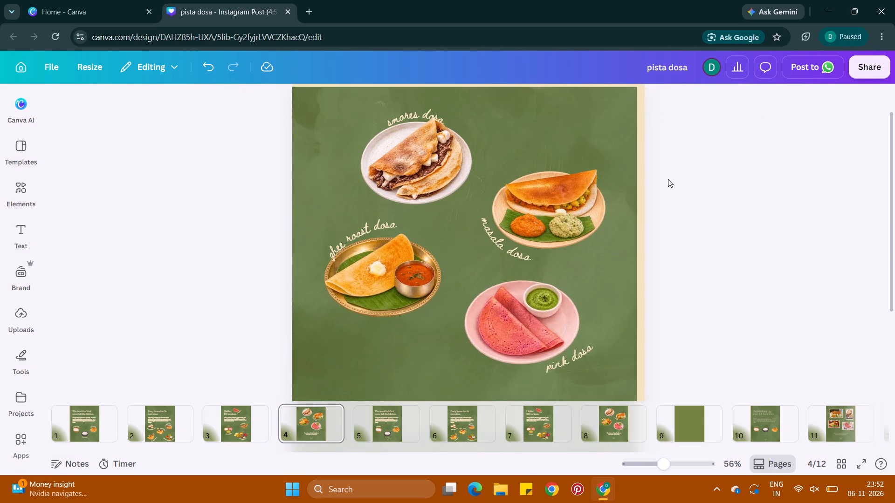
scroll(668, 179, up, 1)
drag(422, 149, 414, 143)
drag(417, 143, 408, 143)
drag(454, 136, 468, 131)
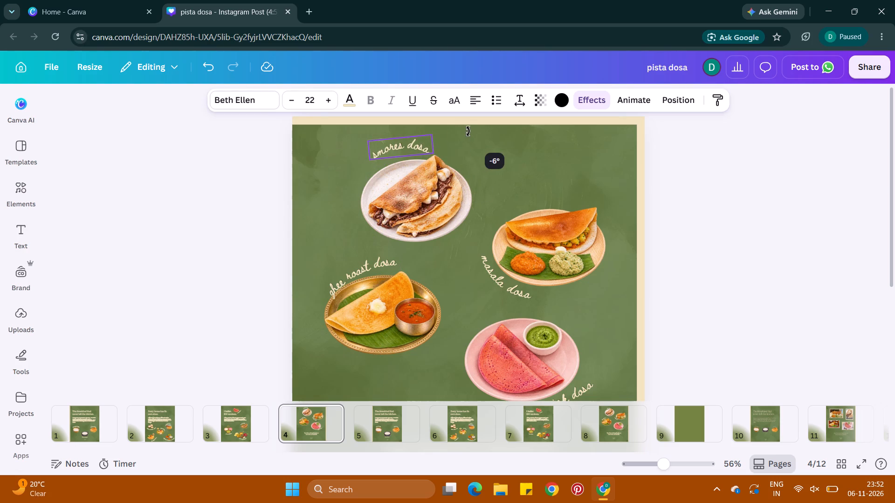
drag(468, 131, 475, 129)
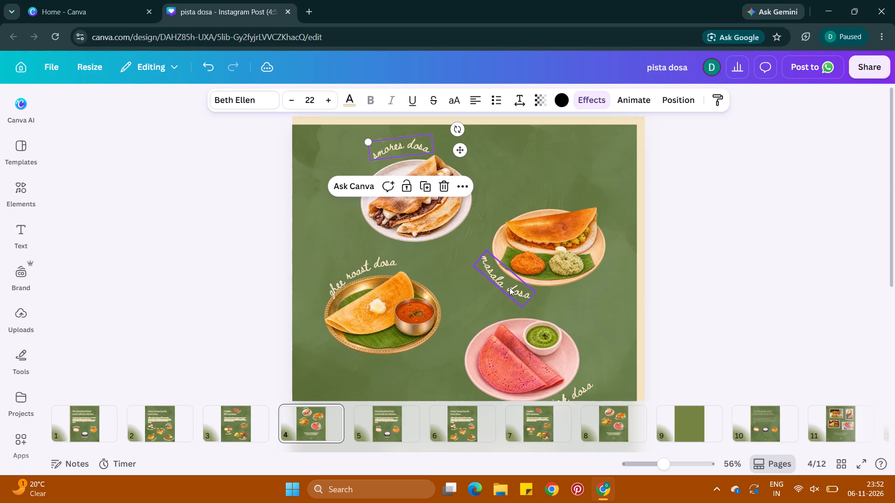
Rotate page 4's masala dosa caption slightly flatter along the lower edge of its plate.
click(509, 287)
drag(466, 294, 469, 299)
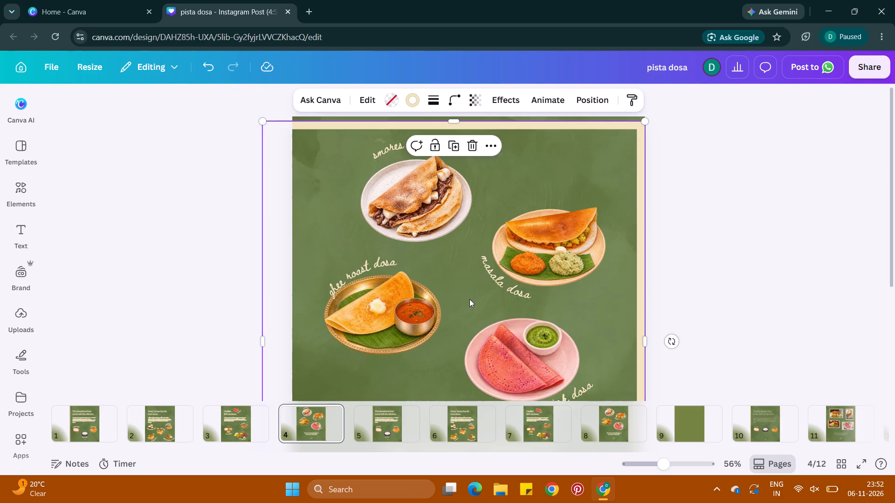
click(490, 285)
click(481, 258)
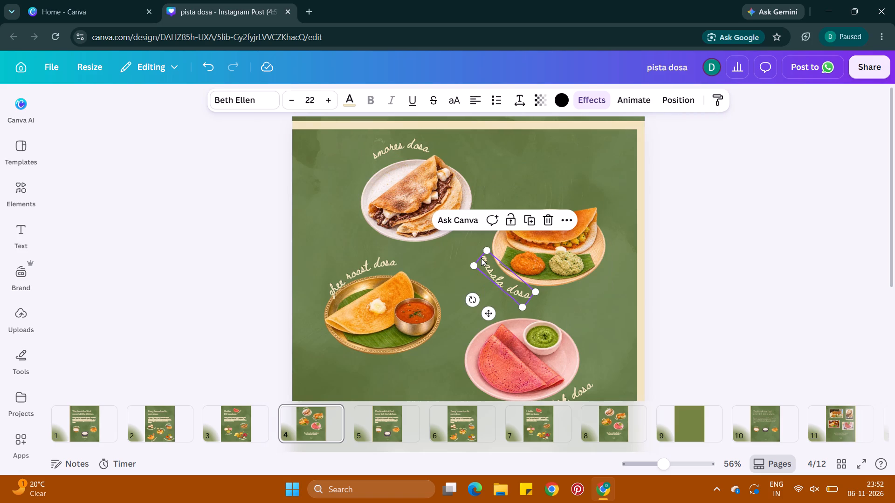
click(470, 292)
click(470, 292)
click(484, 265)
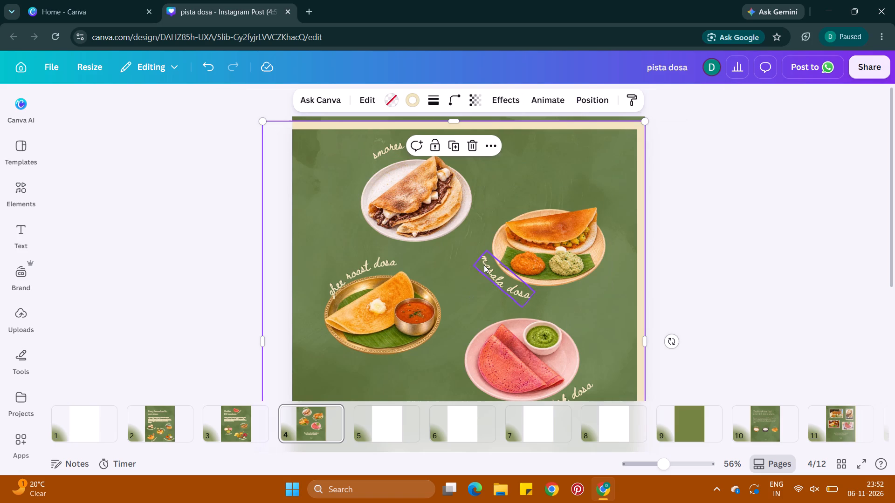
drag(469, 299, 473, 303)
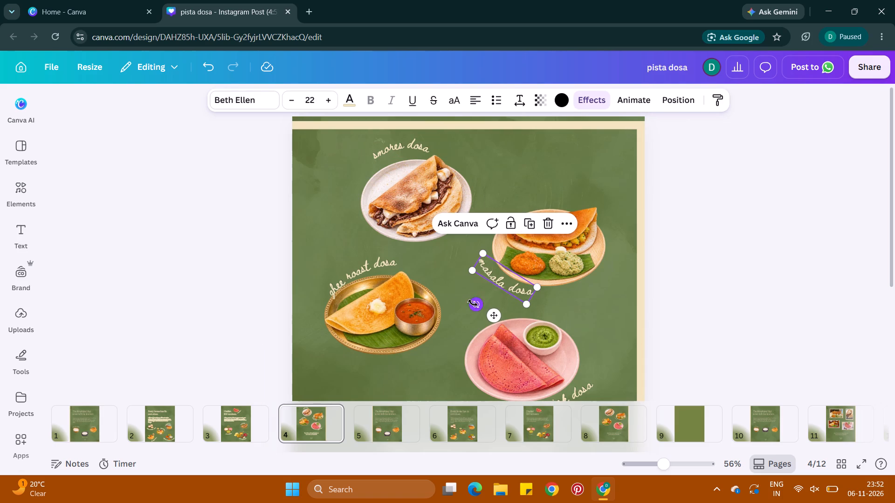
Realign page 4's ghee roast and pink dosa captions with their plates, nudging the ghee roast caption slightly up and left.
click(377, 266)
drag(368, 310, 364, 312)
drag(377, 267, 375, 265)
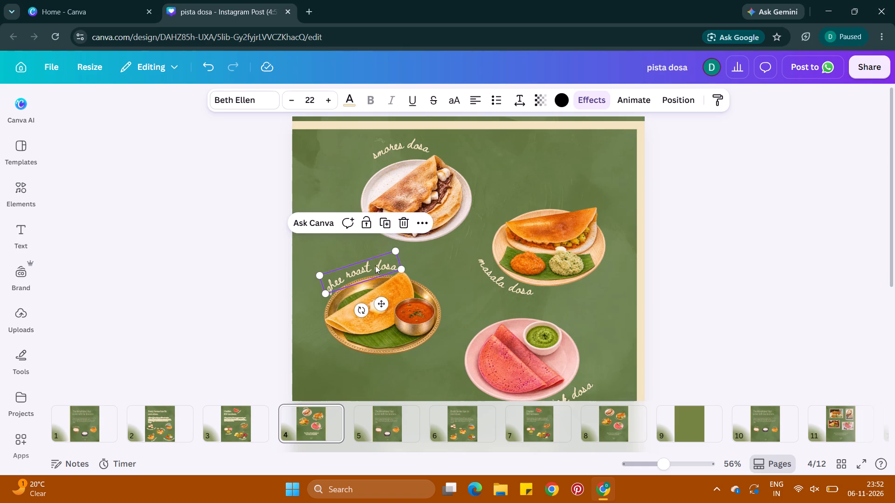
drag(375, 265, 373, 263)
scroll(443, 274, down, 1)
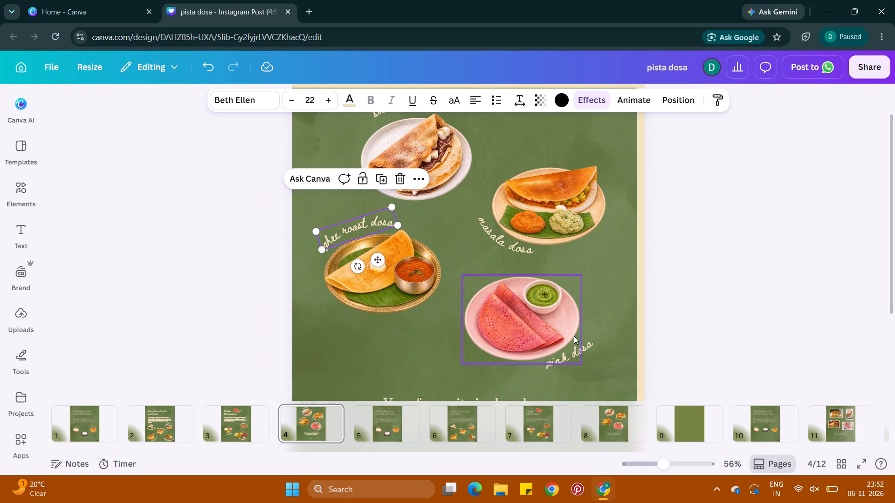
double_click(573, 348)
drag(576, 387, 584, 389)
triple_click(713, 291)
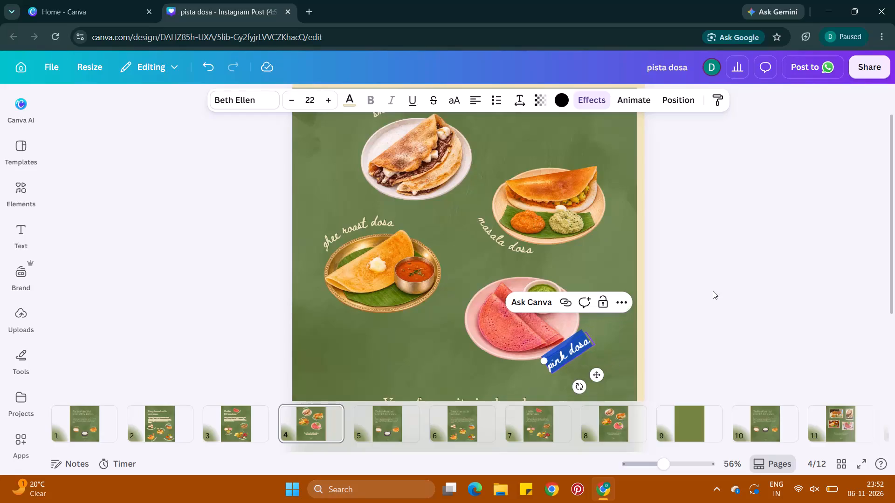
On page 5, extend the cream border frame beyond the page's left edge and pull its right side in to the page's right edge.
scroll(713, 291, down, 1)
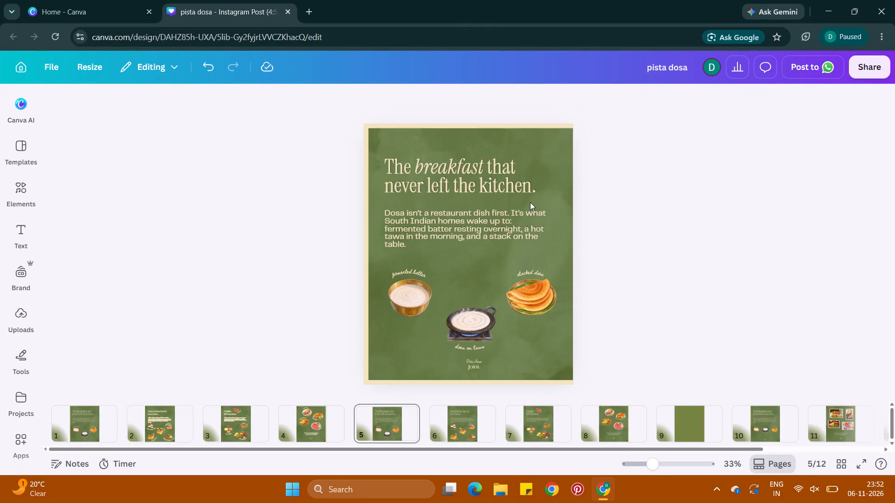
click(380, 338)
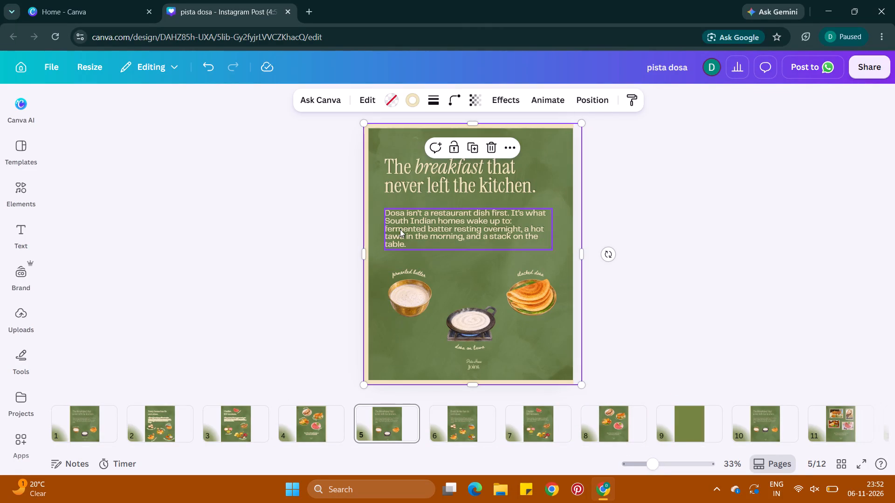
drag(364, 253, 351, 256)
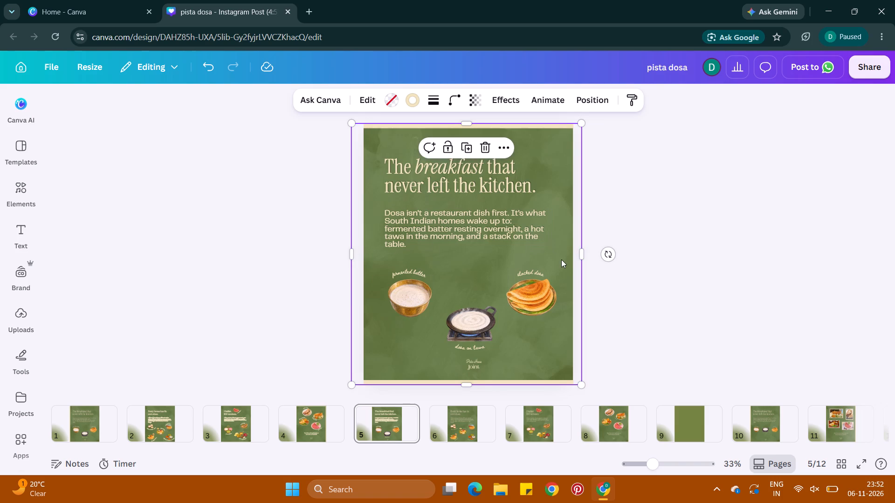
drag(581, 262, 572, 278)
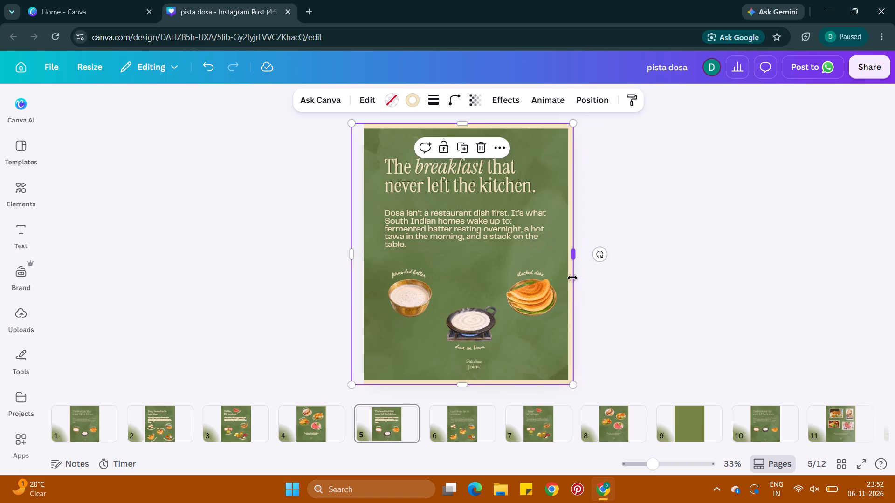
Replace page 8's cream border frame with a copy of the frame from page 5.
click(616, 141)
click(540, 141)
key(ctrl+c)
click(634, 419)
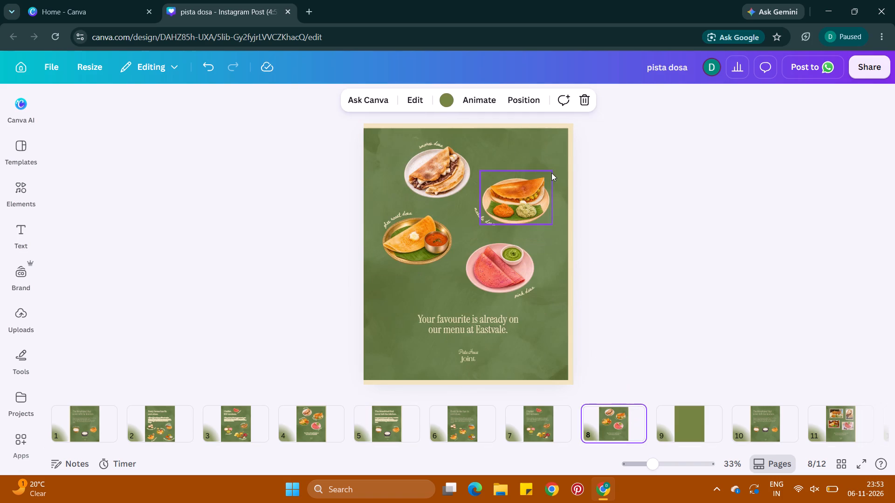
click(551, 173)
click(566, 131)
key(BackSpace)
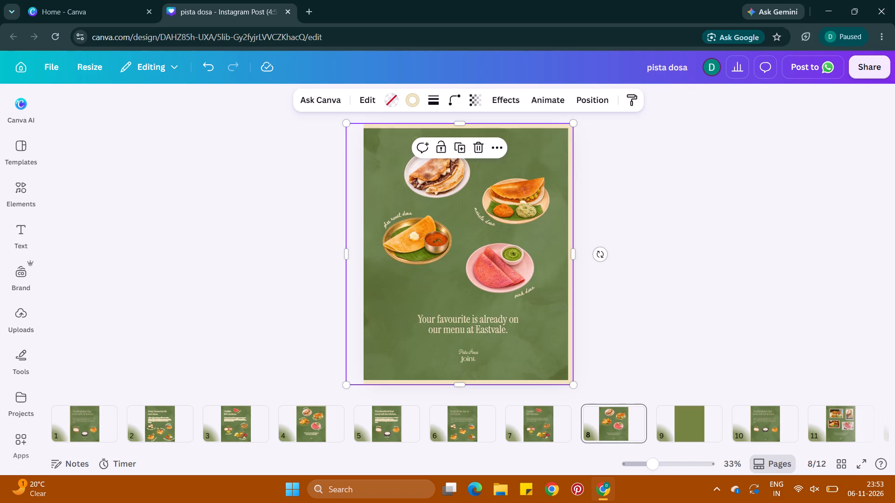
key(ctrl+v)
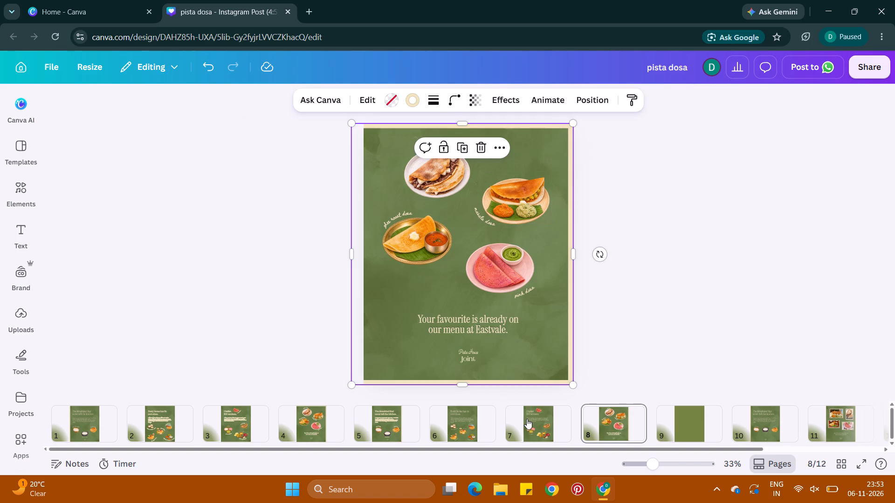
On page 5, pull the border frame's left side in to the page edge and extend its right side beyond the page's right edge.
click(527, 419)
key(Left)
key(Left)
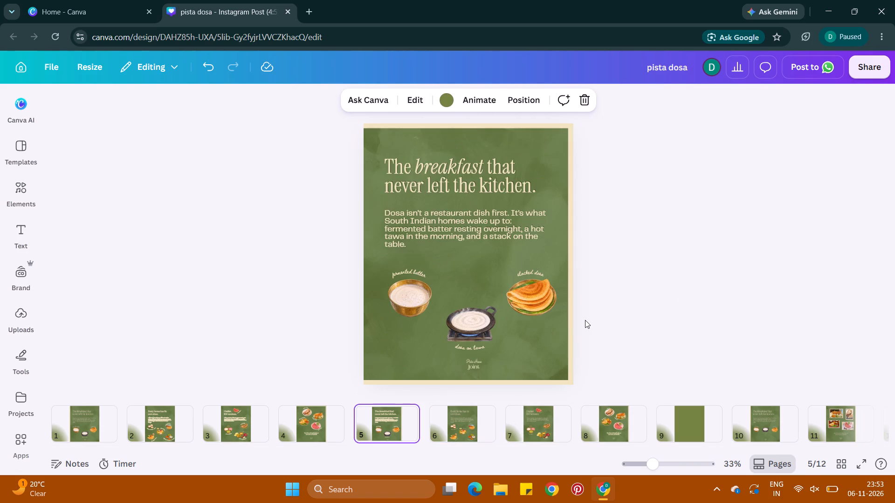
click(571, 310)
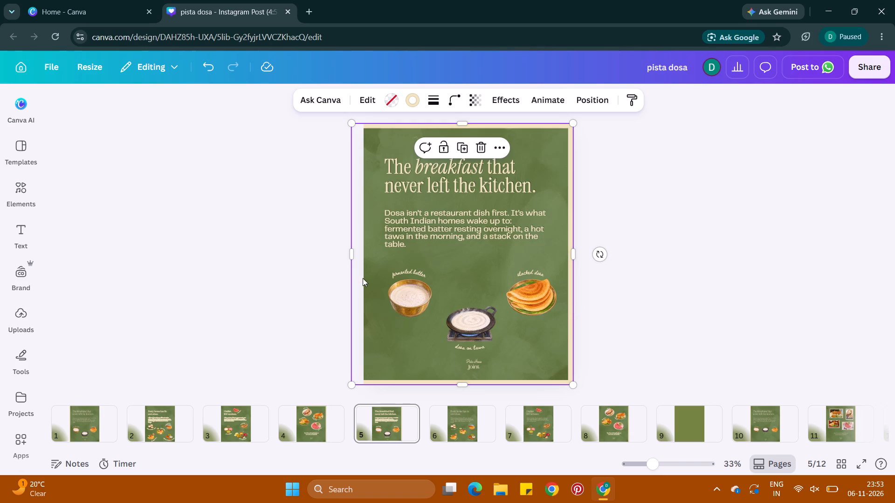
drag(352, 270, 365, 278)
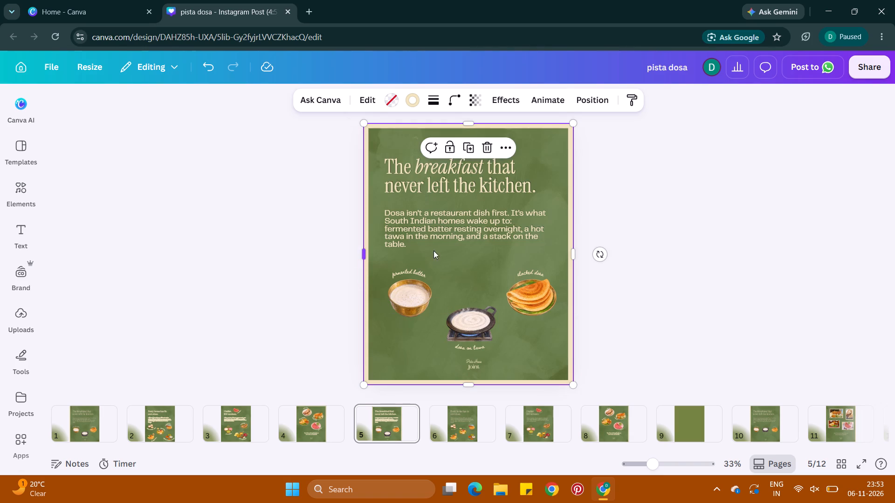
drag(574, 253, 584, 255)
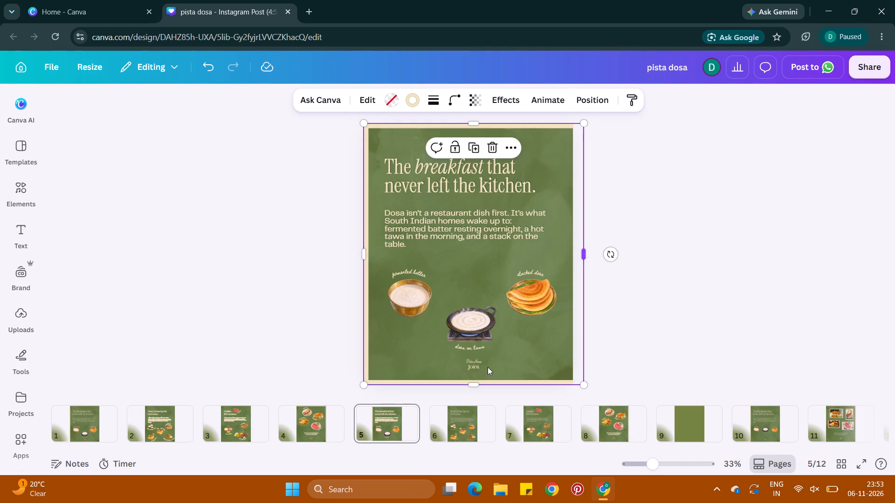
Go to page 2 of the design.
click(151, 423)
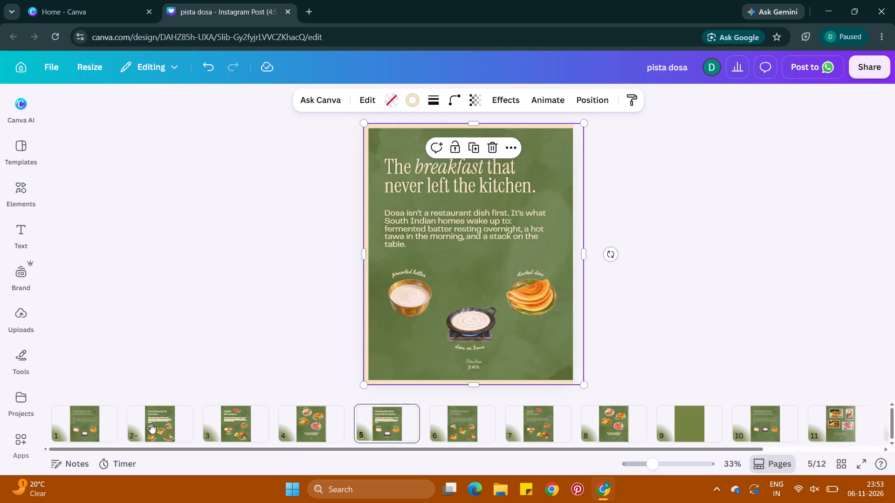
Select pages 1 to 4 together and duplicate them.
click(96, 415)
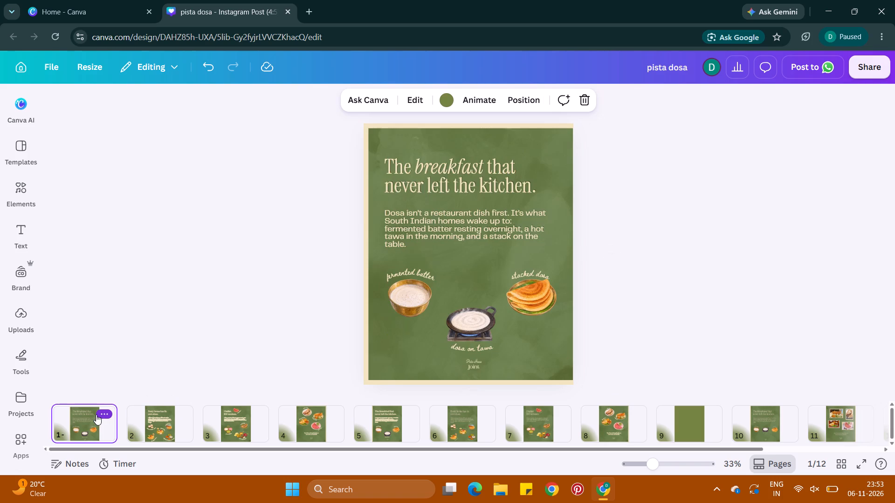
click(543, 170)
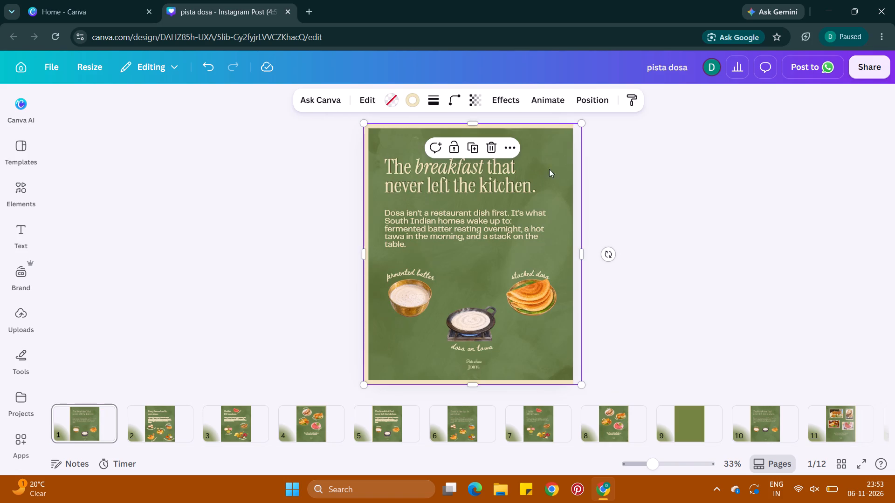
click(381, 422)
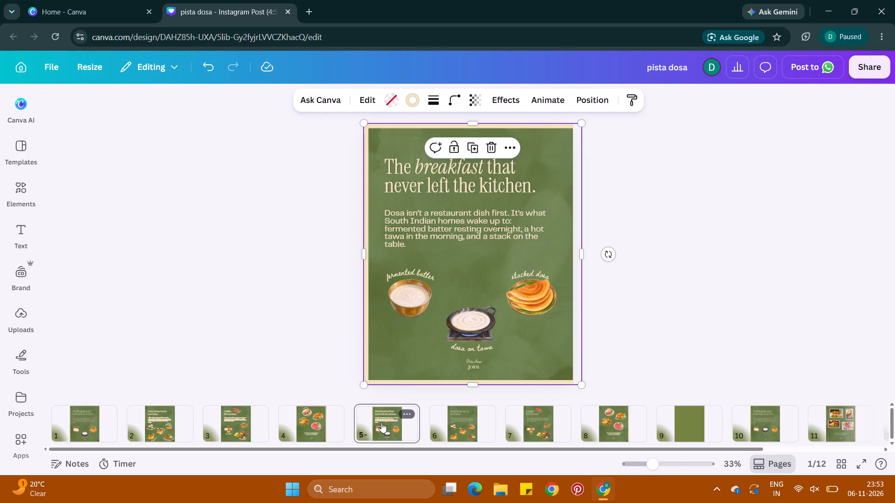
click(77, 425)
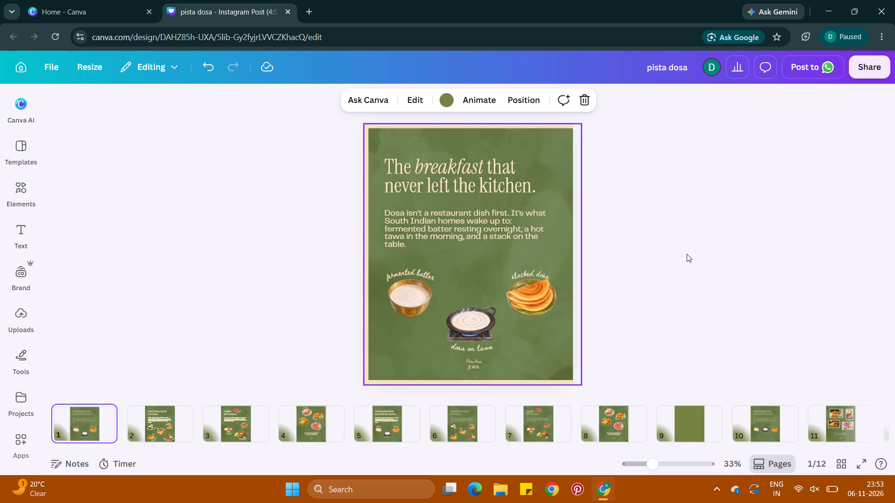
click(88, 424)
ctrl+click(168, 418)
ctrl+click(210, 419)
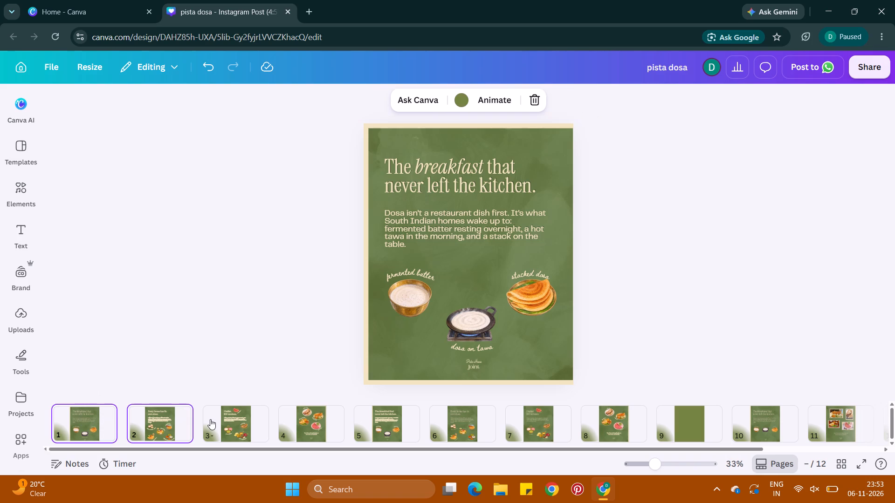
ctrl+click(303, 420)
key(ctrl+d)
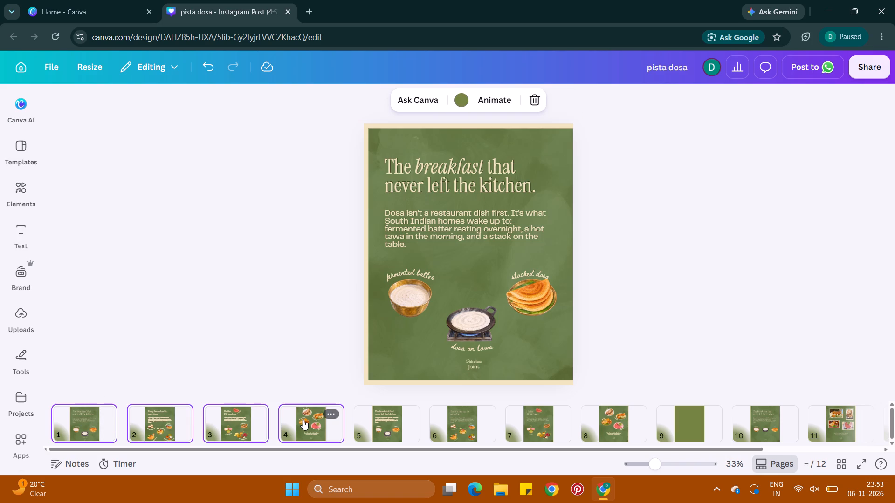
Switch to Pinterest, search for "green textured background" and browse the pins for a suitable texture.
click(568, 494)
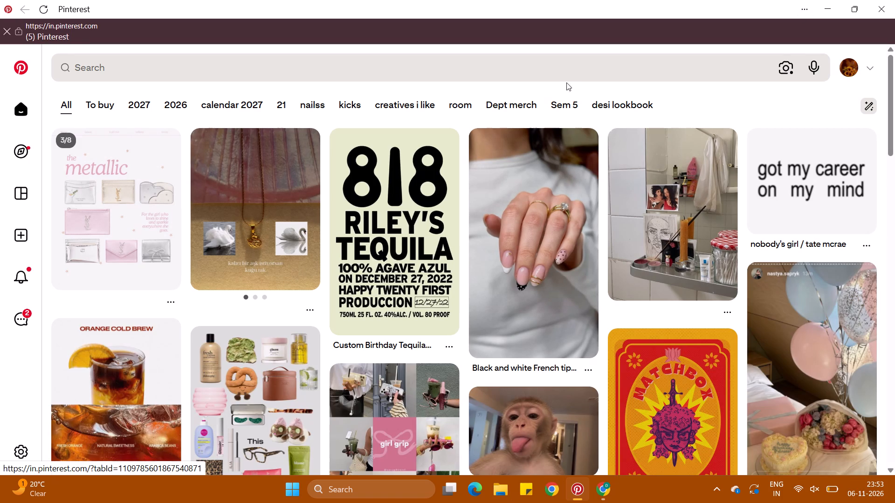
scroll(566, 82, down, 1)
click(564, 65)
text(green textured background)
key(Return)
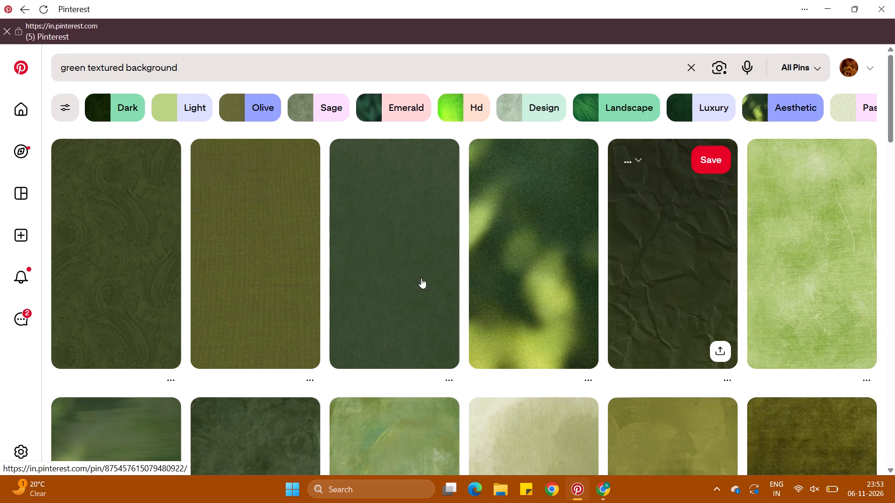
scroll(382, 325, down, 2)
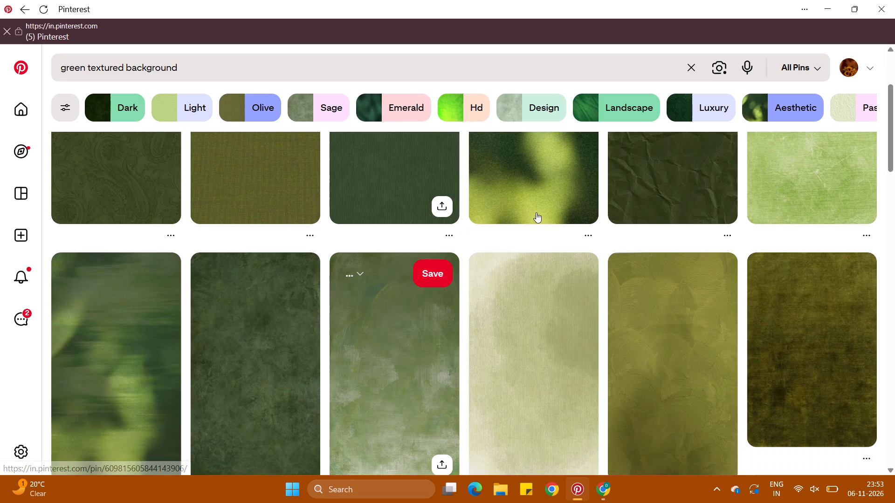
scroll(536, 212, down, 1)
scroll(663, 335, down, 3)
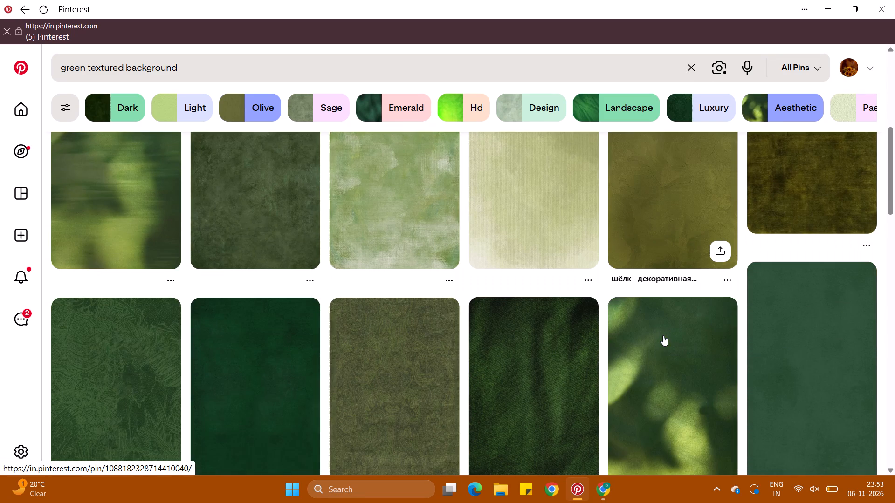
scroll(663, 335, down, 1)
scroll(569, 387, down, 1)
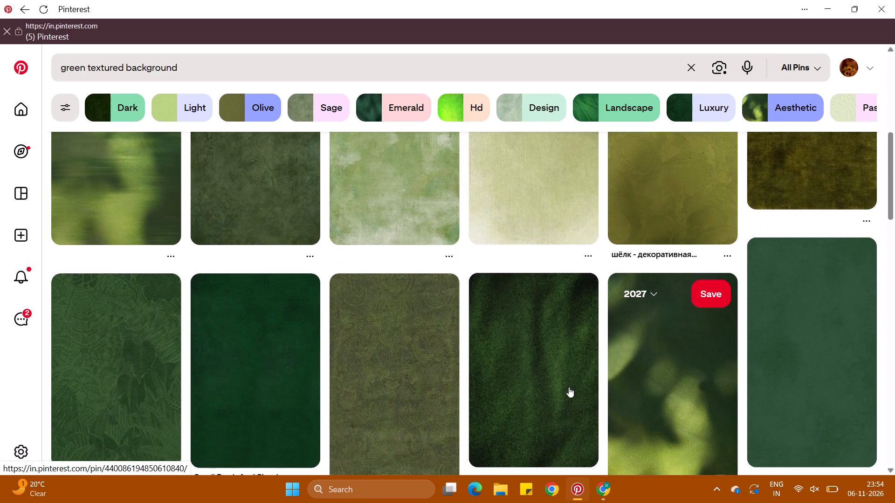
Browse further through the green textured background pins for a suitable fabric-like texture.
scroll(569, 387, down, 4)
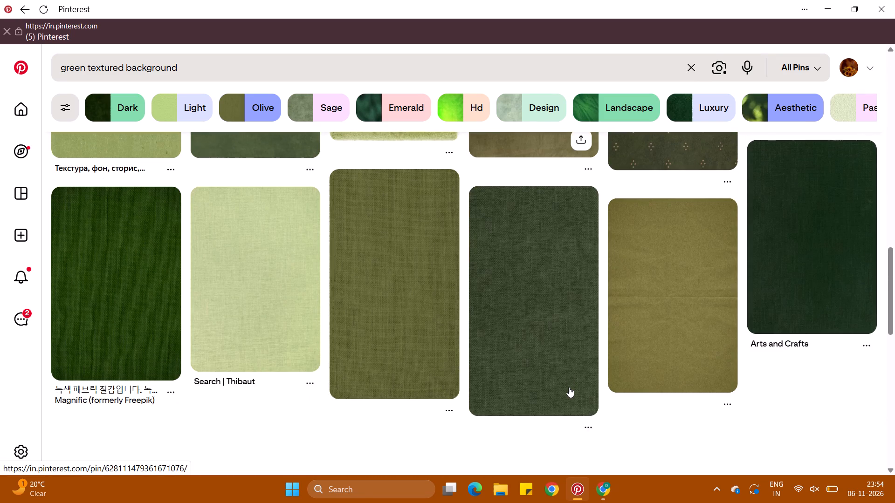
scroll(569, 387, down, 3)
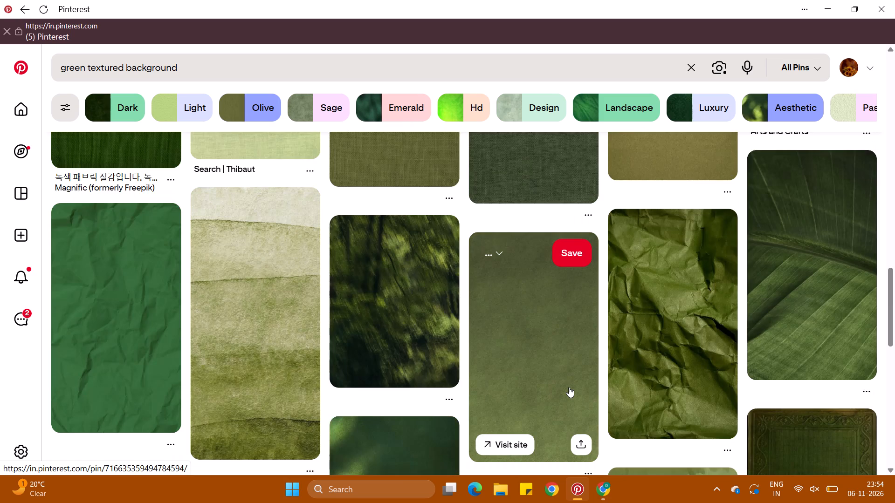
scroll(569, 387, down, 4)
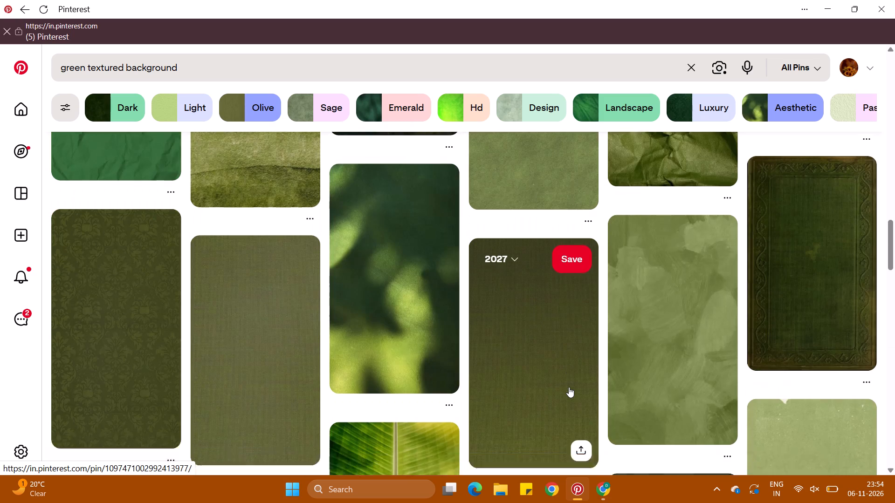
scroll(569, 387, down, 5)
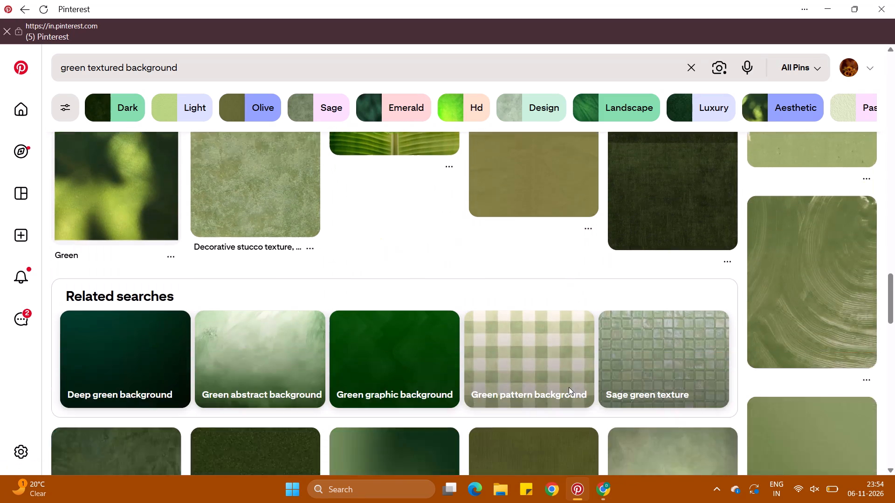
scroll(569, 387, down, 6)
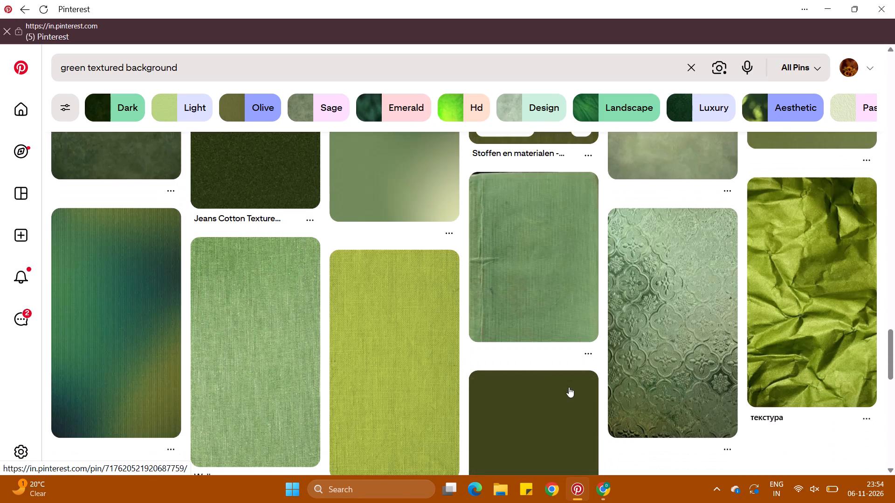
scroll(569, 387, up, 3)
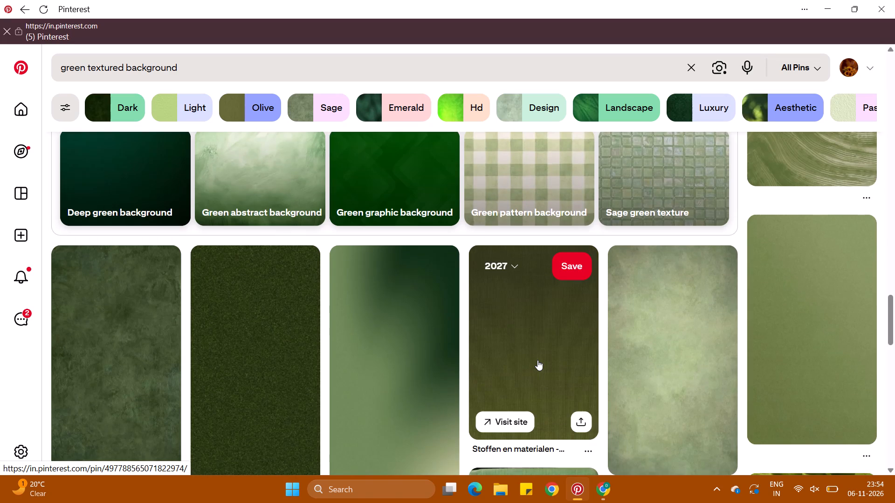
Open the olive-green woven fabric pin "Stoffen en materialen - Moooi" and copy its image.
click(537, 360)
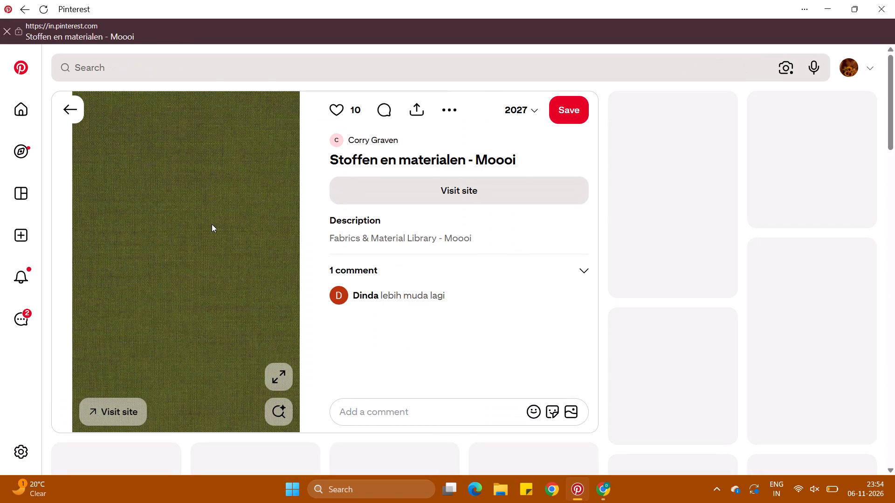
right_click(212, 224)
click(249, 269)
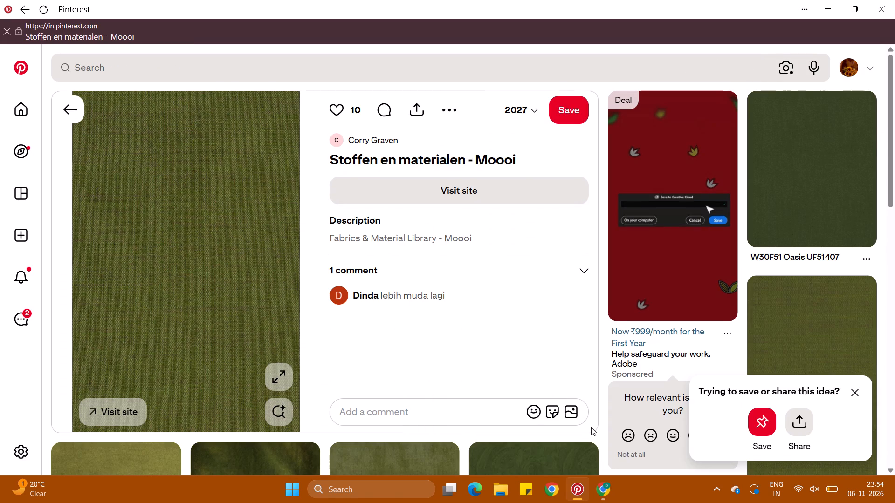
Switch back to the pista dosa design in Canva and duplicate page 1 three times.
click(607, 492)
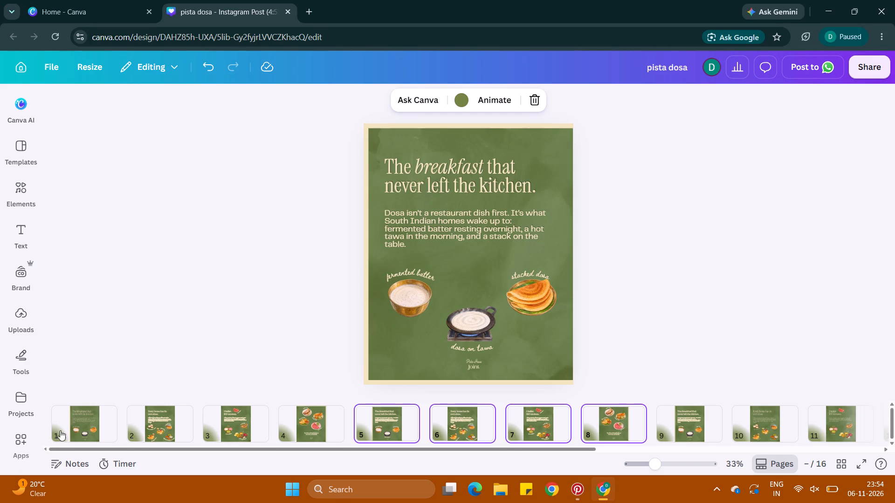
click(76, 417)
key(ctrl+d)
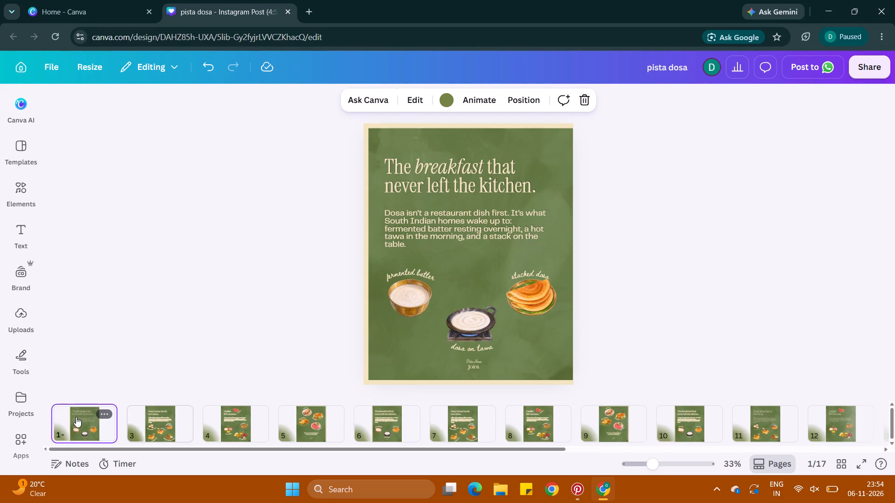
key(ctrl+d)
key(ctrl+d)
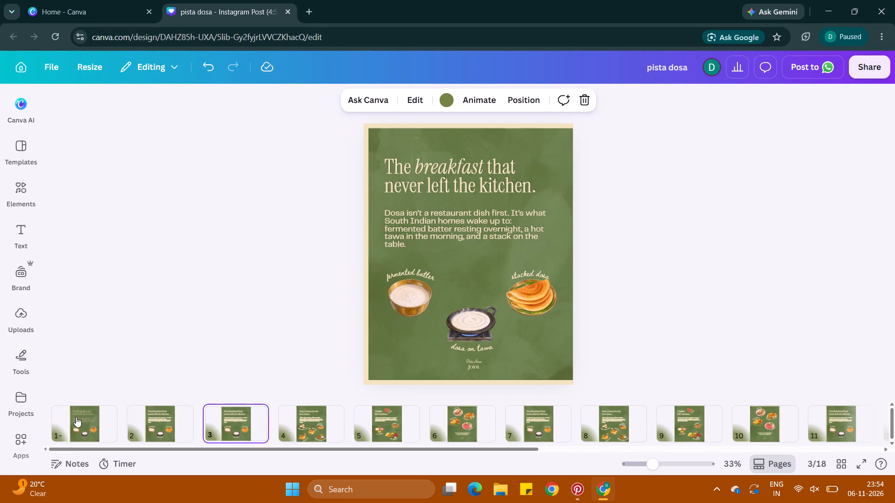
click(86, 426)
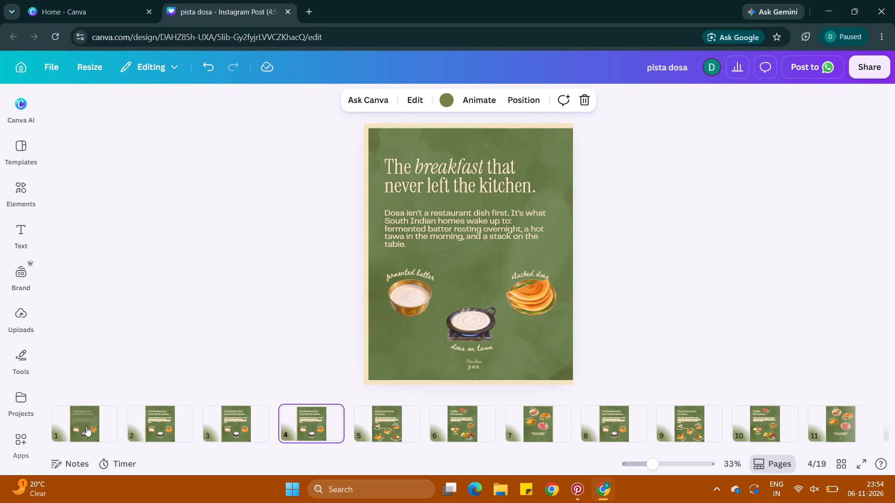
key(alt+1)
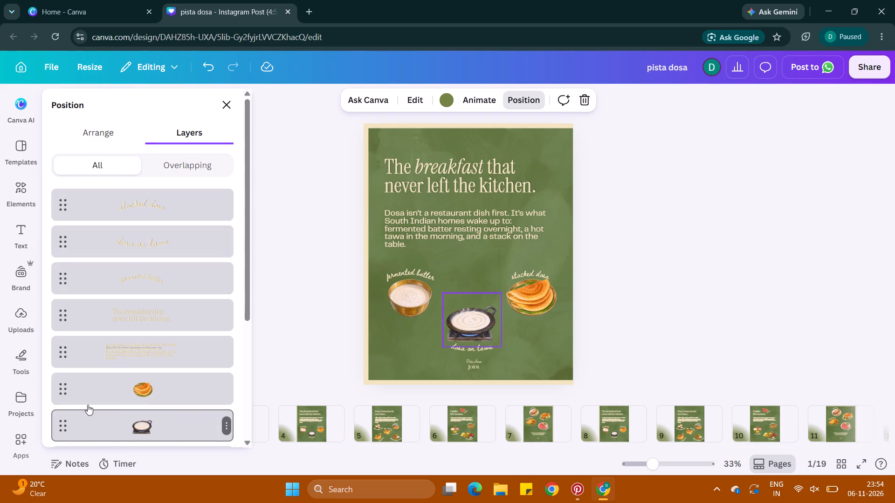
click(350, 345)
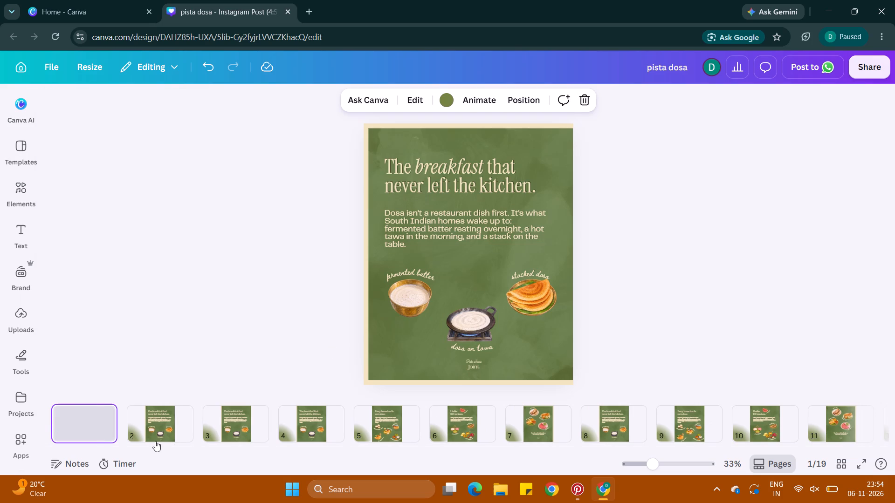
Delete the green textured background image from page 2, leaving the cream frame and other elements.
click(155, 441)
key(alt+1)
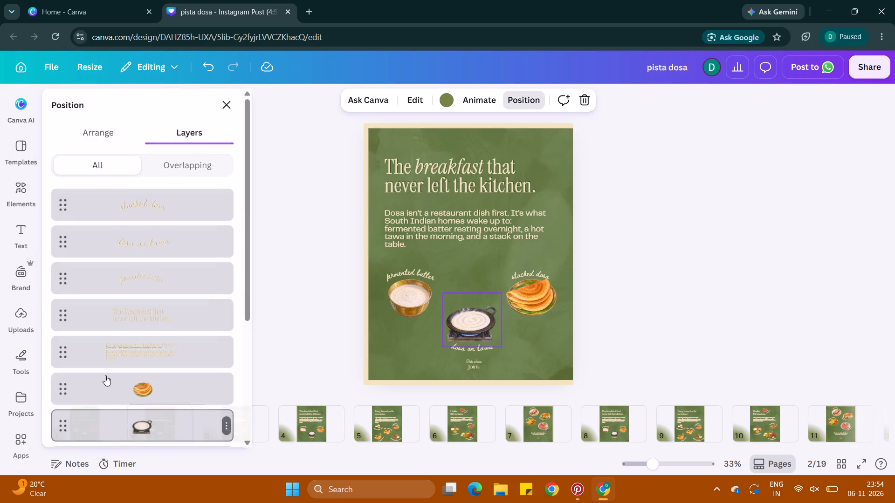
scroll(105, 375, down, 6)
click(148, 380)
key(BackSpace)
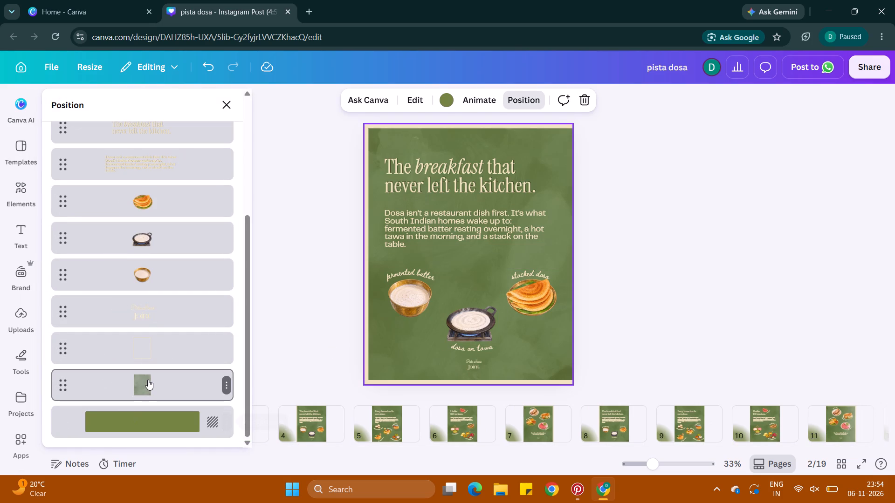
Paste the copied olive fabric texture onto page 2, align it to the page's top-left corner and enlarge it to about 1,123 × 1,685 to cover the page.
key(ctrl+v)
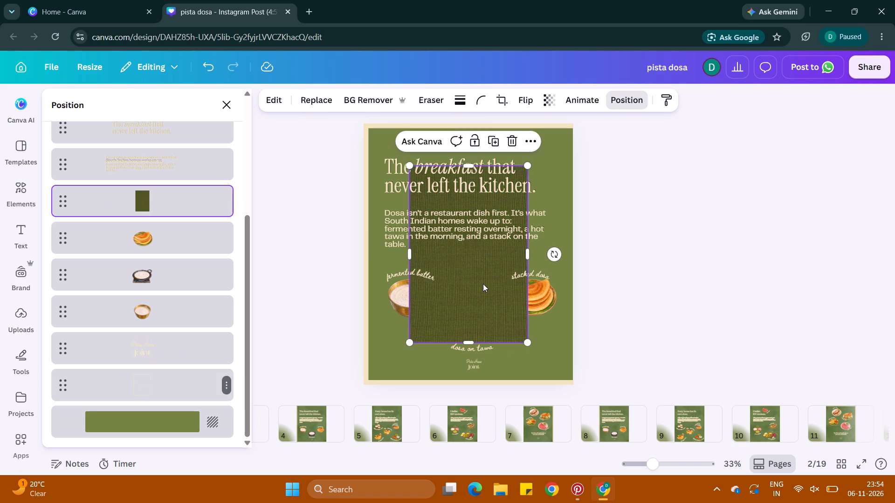
drag(475, 276, 426, 233)
drag(483, 299, 522, 339)
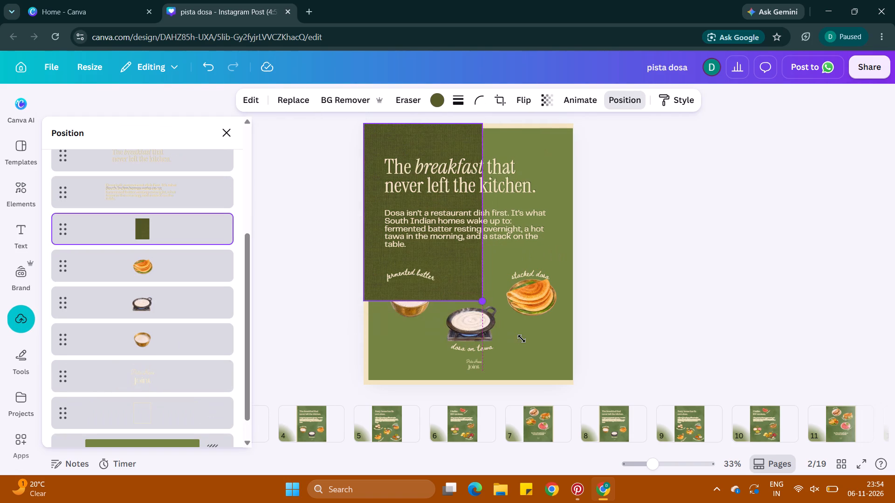
drag(522, 339, 589, 444)
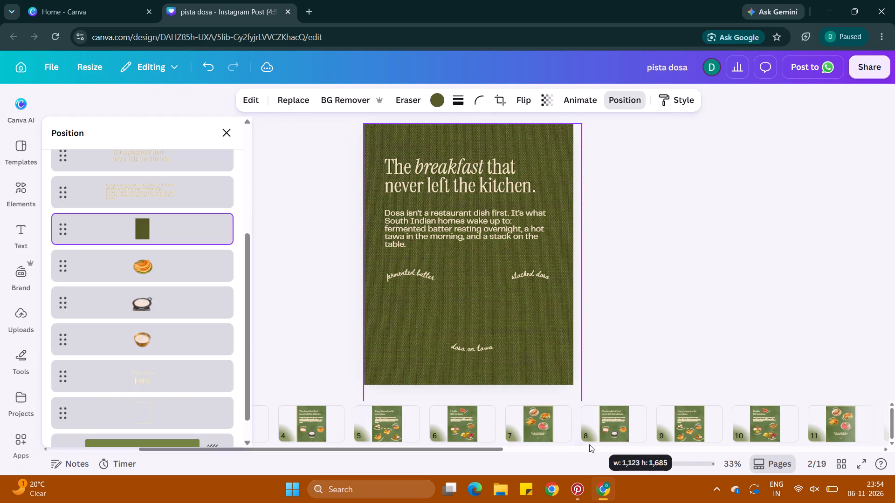
Resize the olive woven texture image to span page 2's width and send it behind the text, illustrations and border.
drag(589, 444, 579, 433)
click(647, 233)
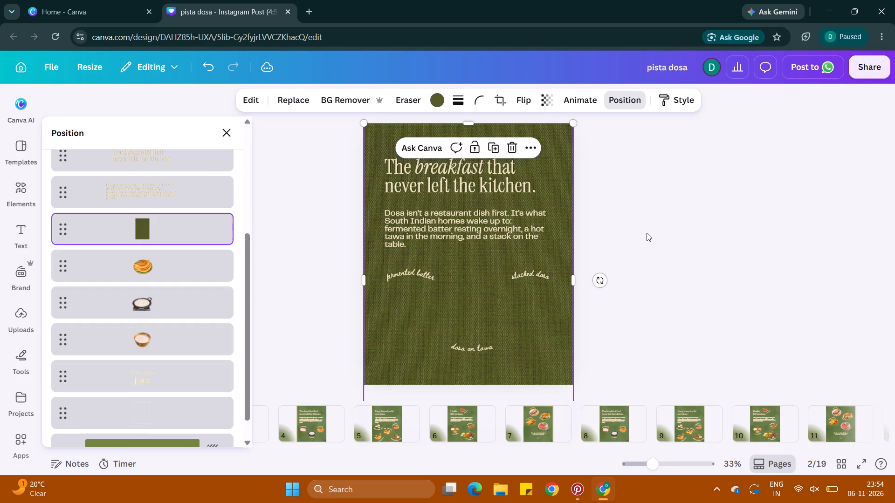
click(557, 143)
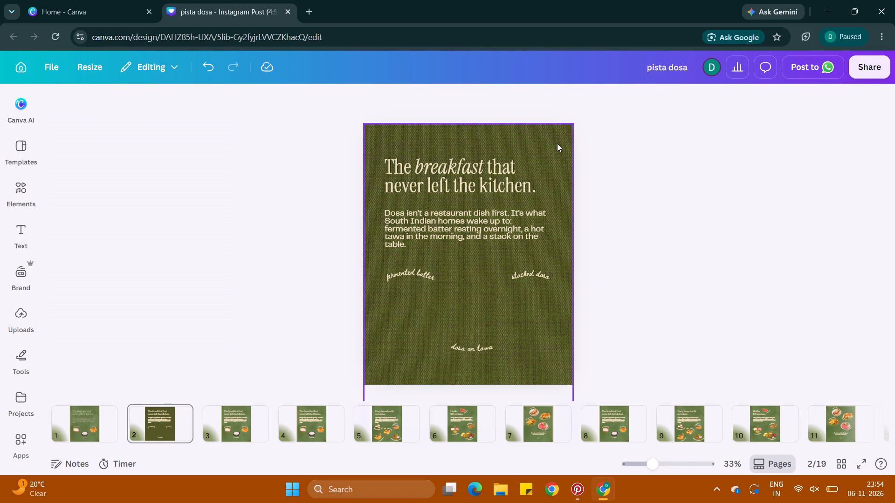
key(ctrl+alt+bracketleft)
click(529, 140)
key(ctrl+alt+bracketleft)
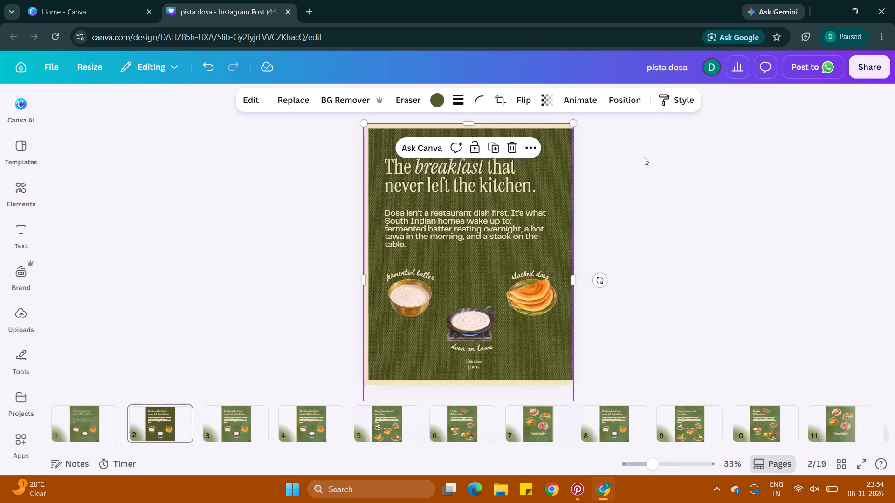
Set the transparency of page 2's woven texture image to 50.
click(550, 95)
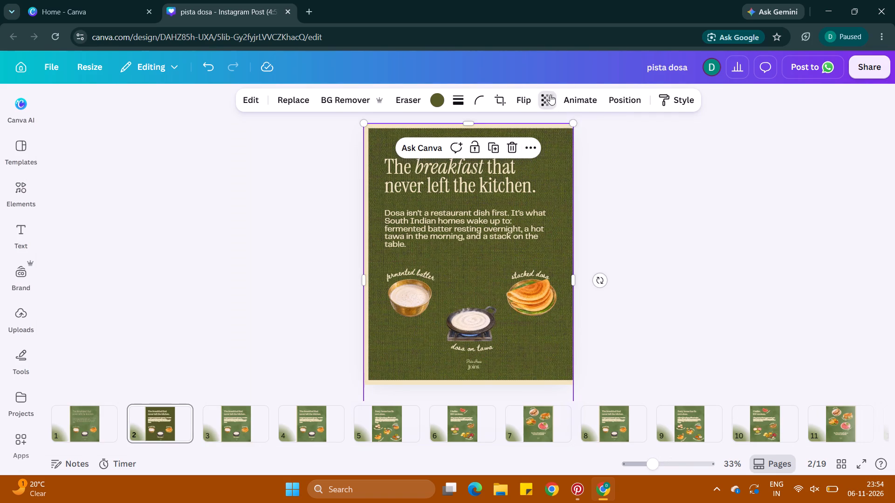
drag(572, 149, 543, 154)
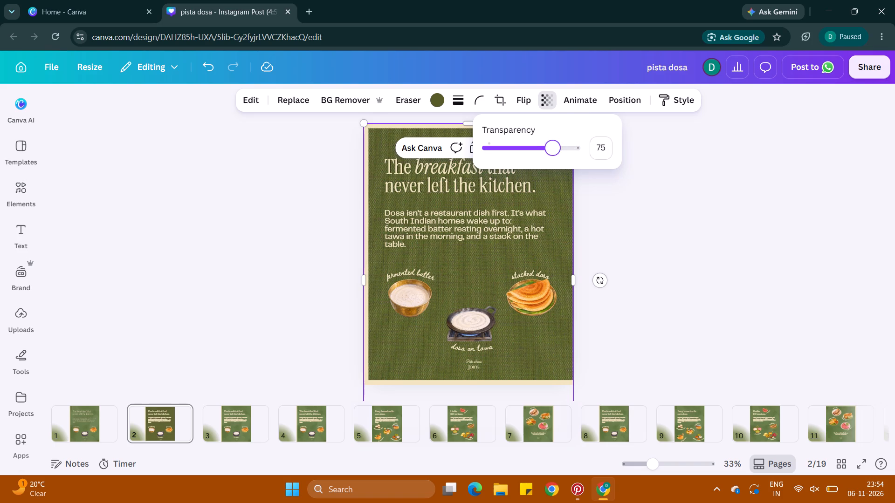
drag(543, 154, 542, 155)
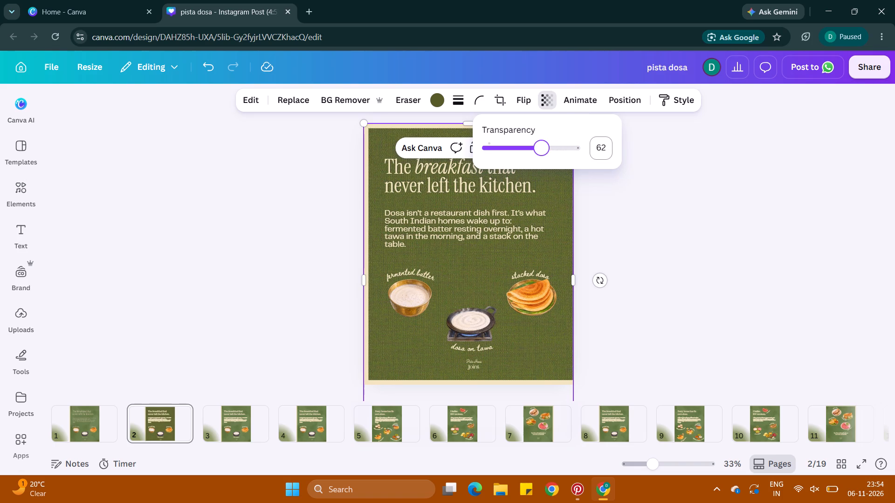
click(605, 152)
text(50)
key(Return)
double_click(644, 252)
Switch to Pinterest, open the mottled dark green and gold fabric pin and copy its image.
click(571, 498)
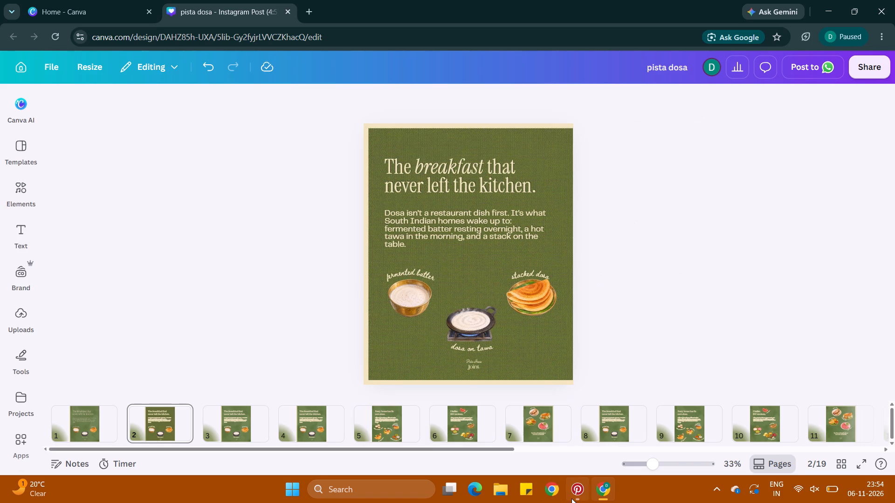
scroll(559, 401, down, 4)
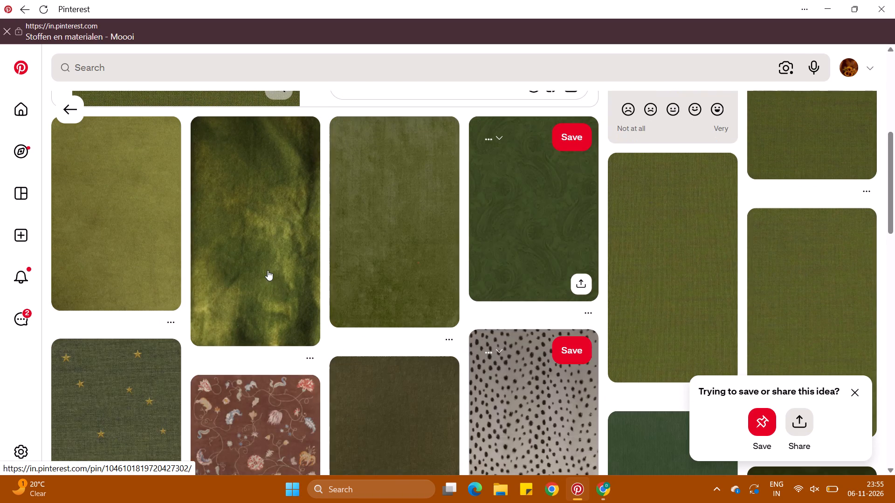
click(243, 262)
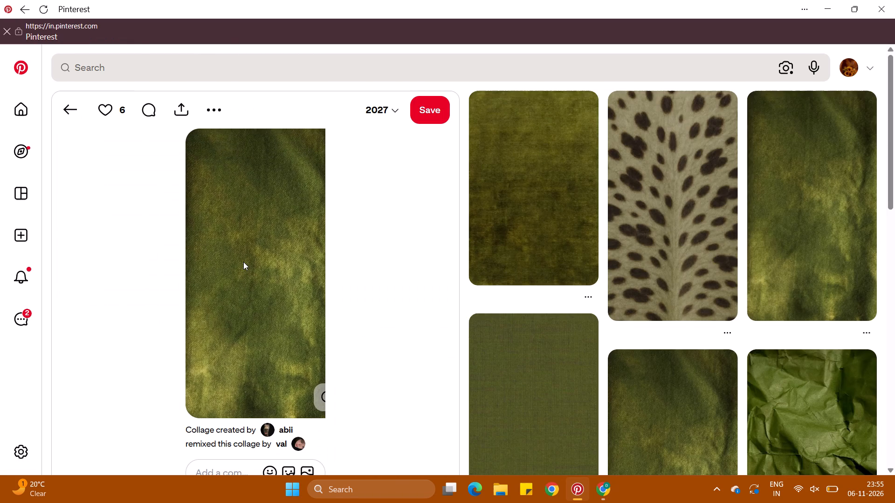
right_click(281, 205)
click(321, 245)
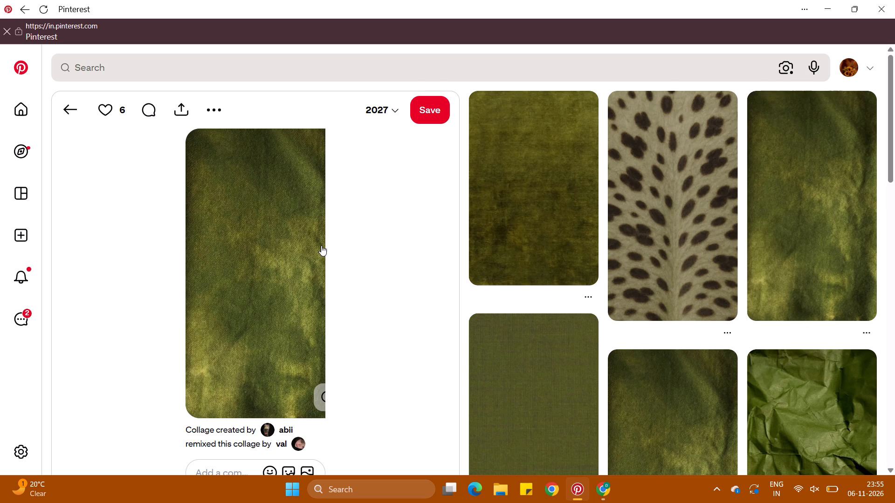
Switch to Canva and replace page 3's background texture image with the copied mottled green fabric image.
click(620, 502)
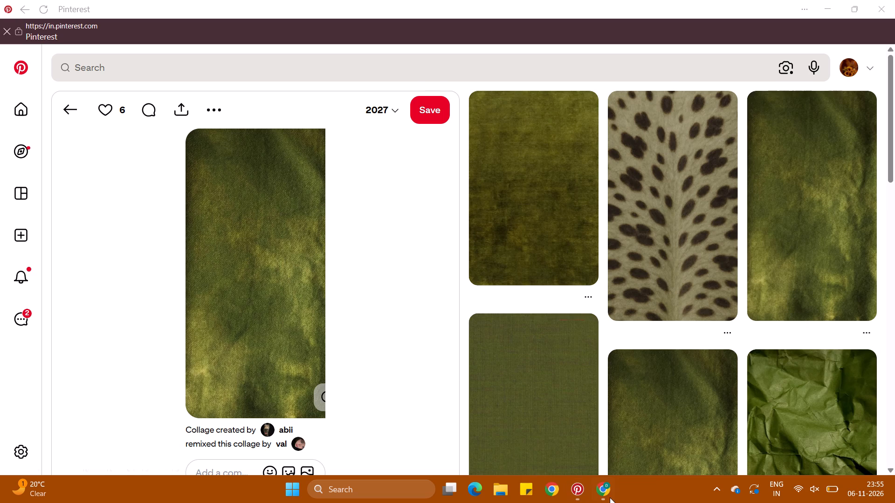
click(606, 494)
click(235, 422)
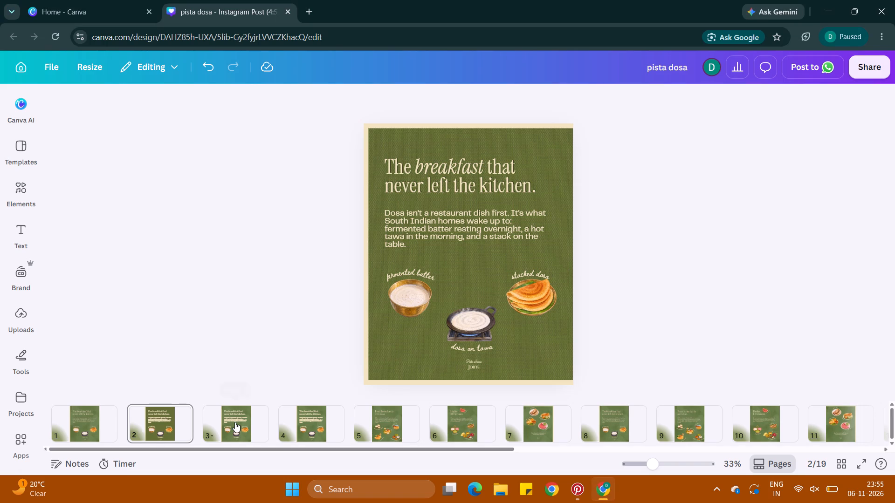
key(alt+1)
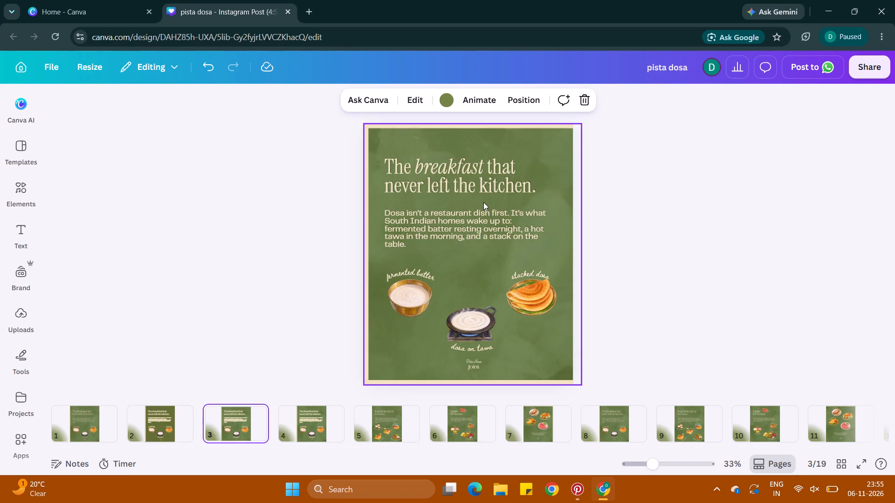
scroll(192, 329, down, 6)
click(186, 371)
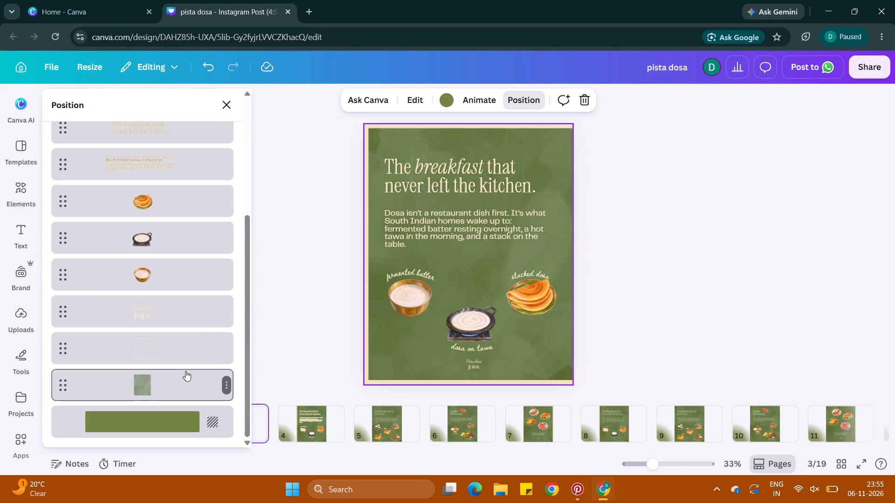
key(BackSpace)
key(ctrl+v)
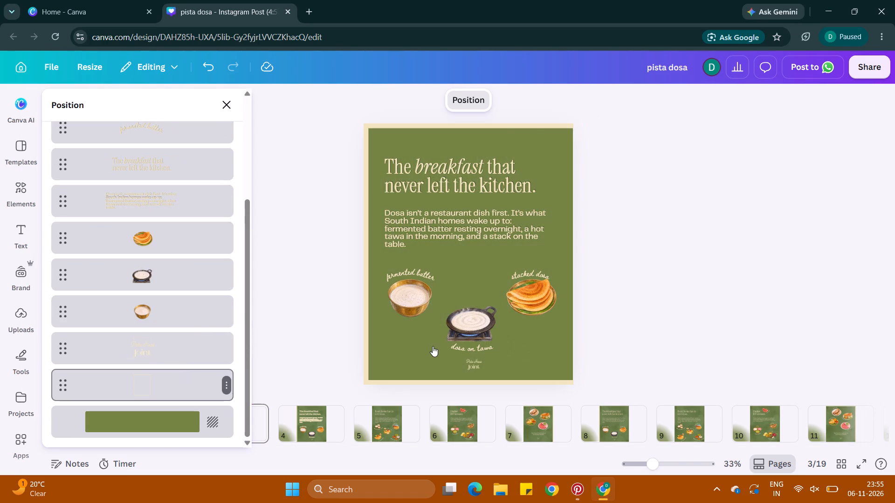
Align the mottled fabric image with page 3's top-left corner and resize it to cover the whole page.
drag(472, 286, 434, 262)
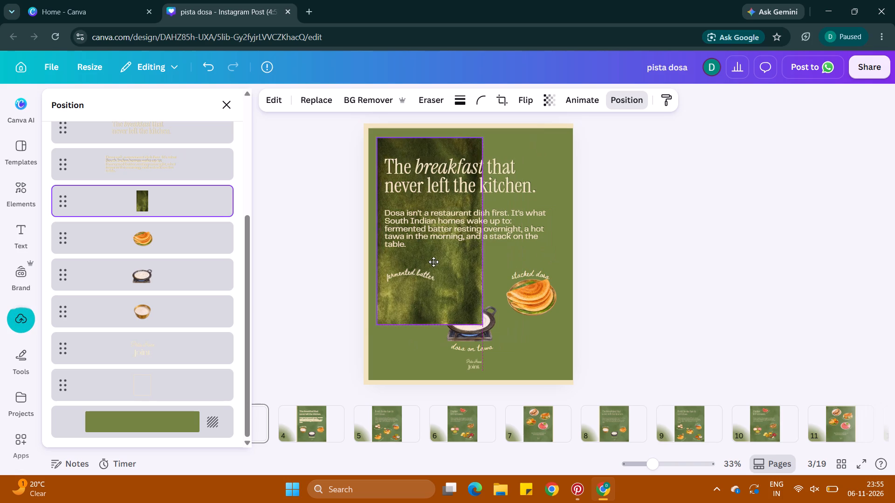
drag(434, 262, 420, 250)
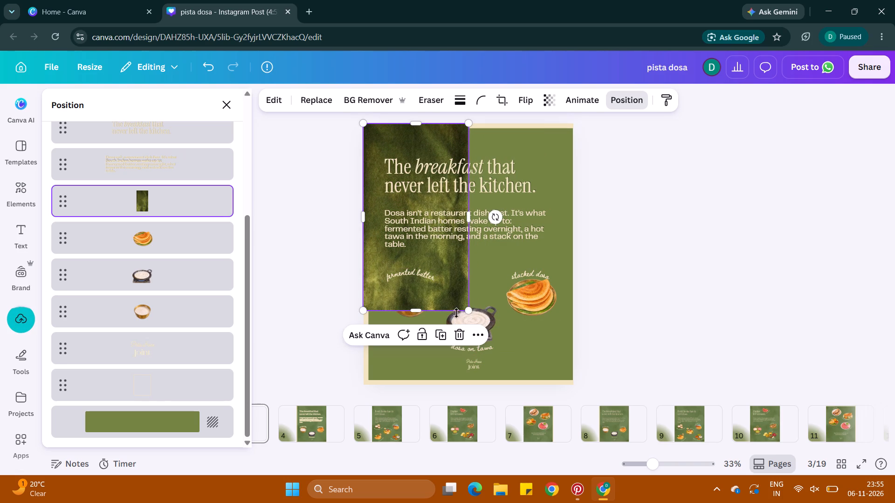
drag(468, 312, 530, 381)
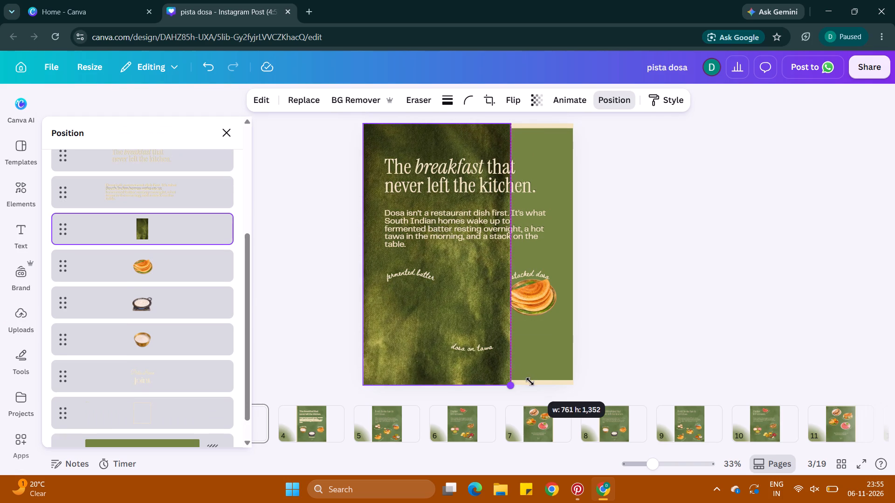
drag(530, 381, 525, 377)
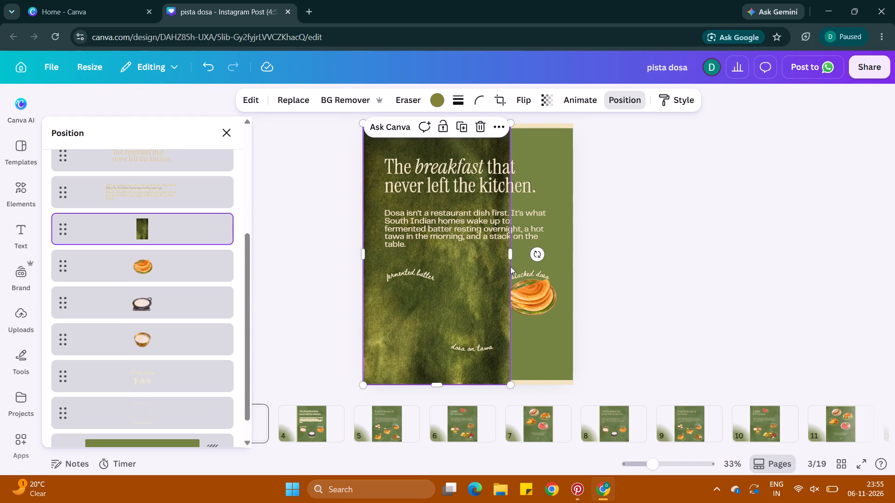
drag(512, 268, 574, 304)
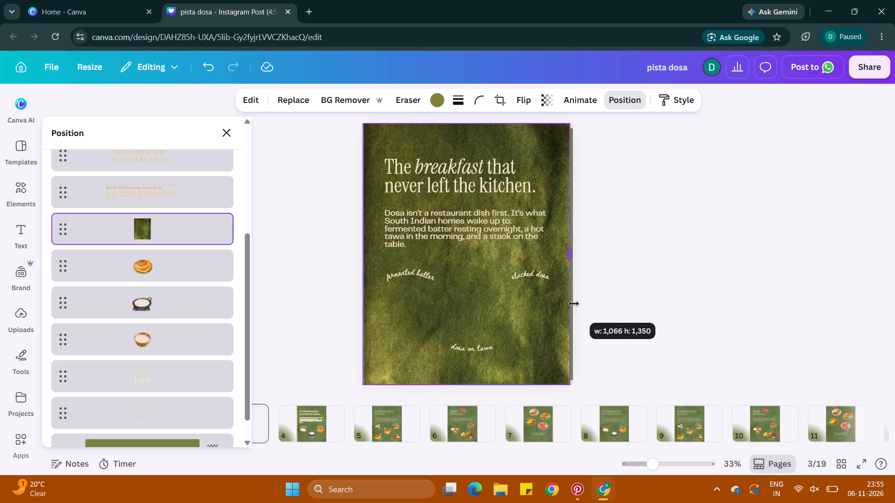
drag(574, 304, 575, 305)
click(642, 198)
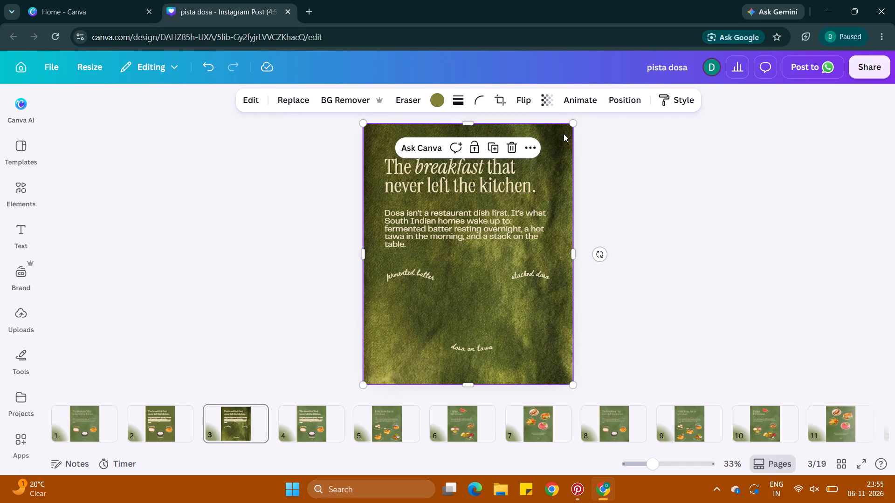
Send page 3's mottled fabric image behind the text, food illustrations, logo and cream border.
click(564, 134)
key(ctrl+alt+bracketleft)
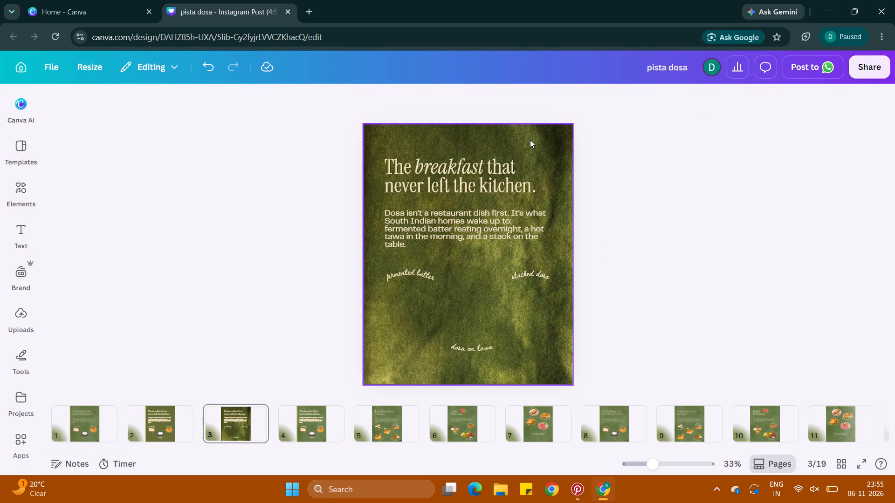
click(530, 140)
key(ctrl+alt+bracketleft)
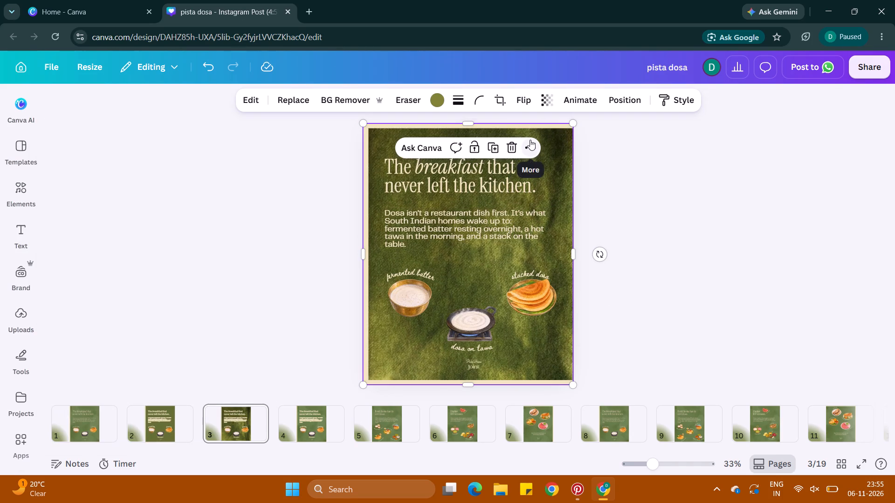
Set the transparency of page 3's mottled fabric image to 45.
click(551, 94)
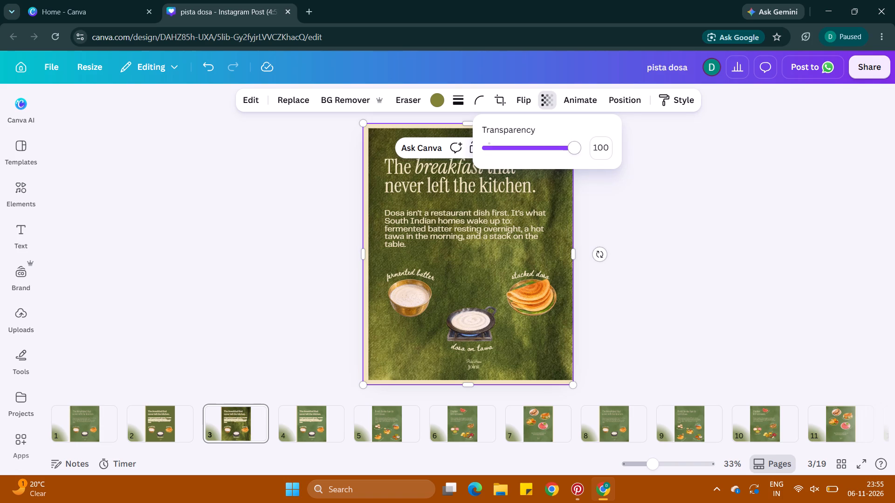
drag(569, 148, 534, 151)
click(598, 153)
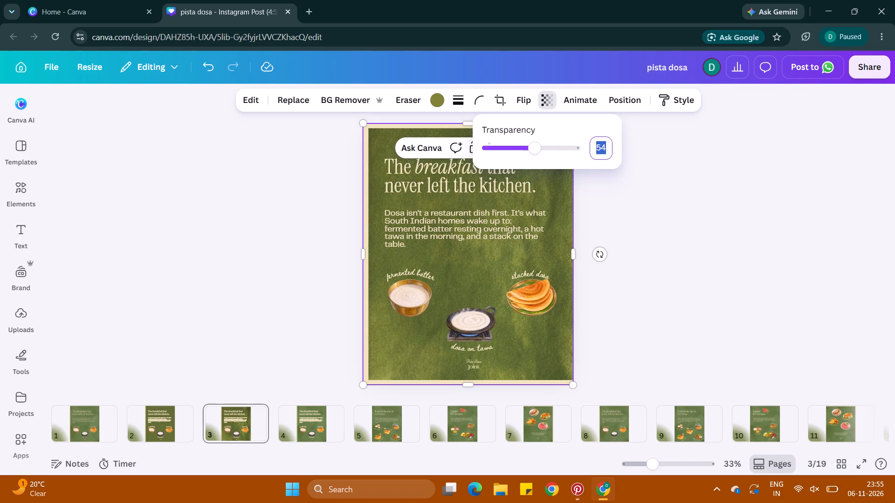
text(45)
key(Return)
triple_click(657, 219)
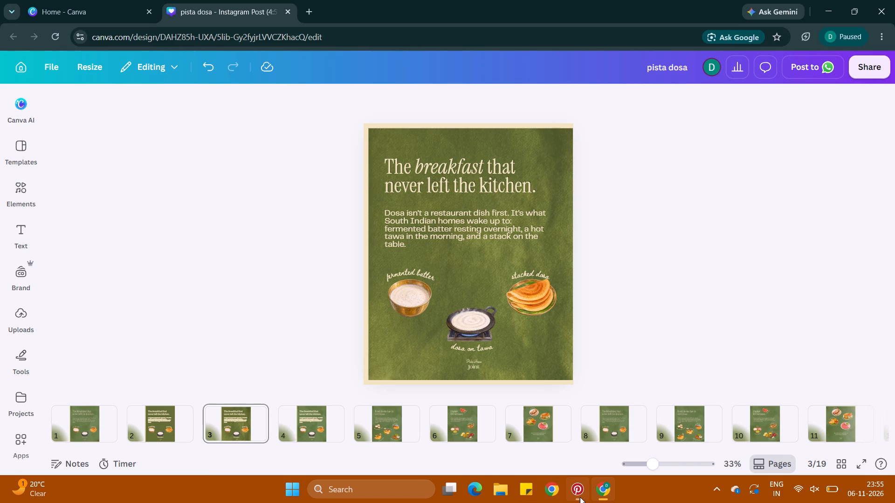
Switch to Pinterest and browse the related pins of the mottled fabric and olive woven textures for another green background.
click(580, 497)
scroll(317, 348, down, 4)
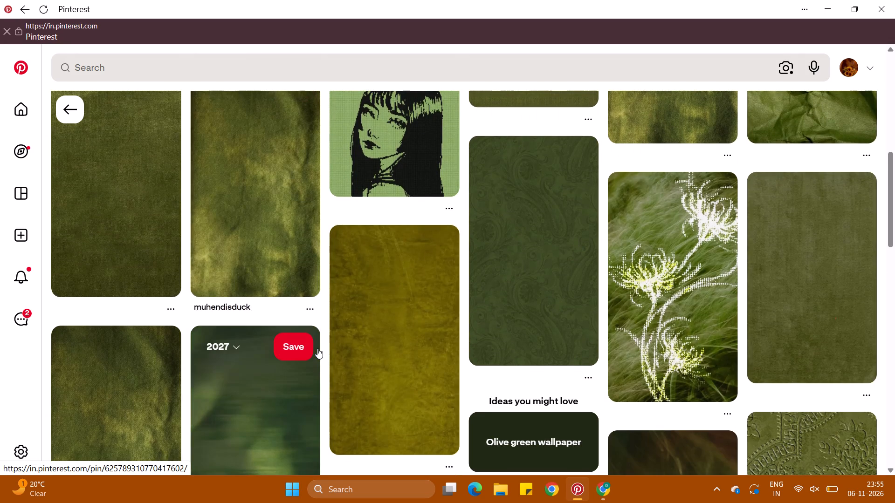
scroll(317, 348, down, 3)
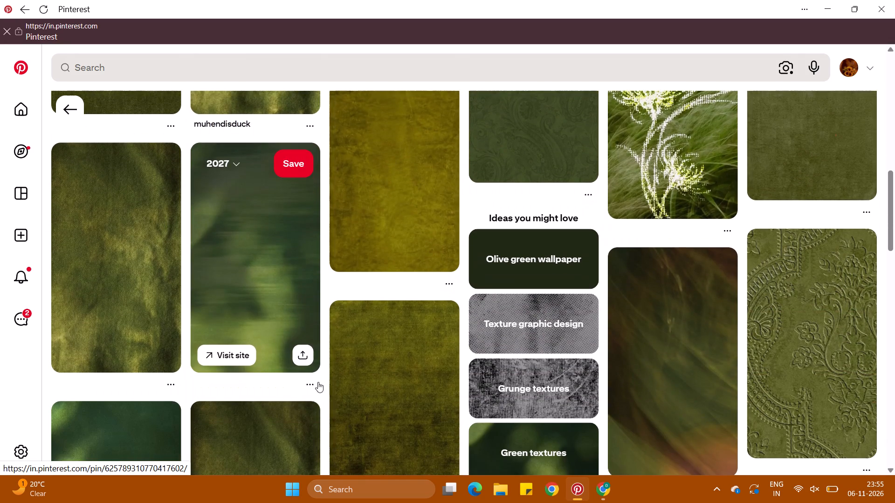
scroll(329, 395, down, 4)
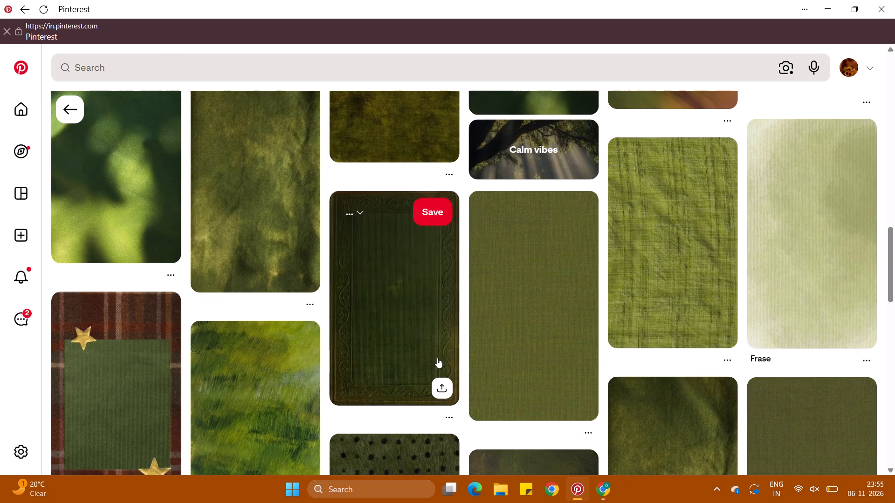
scroll(399, 372, down, 3)
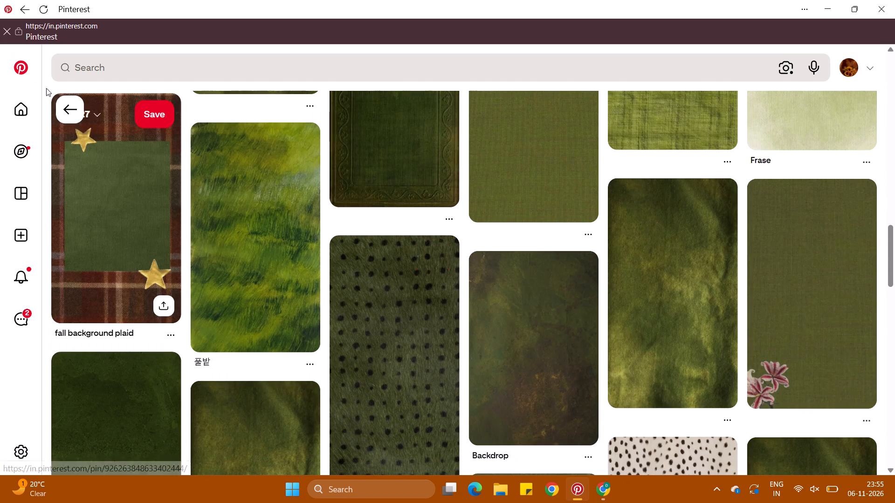
click(74, 109)
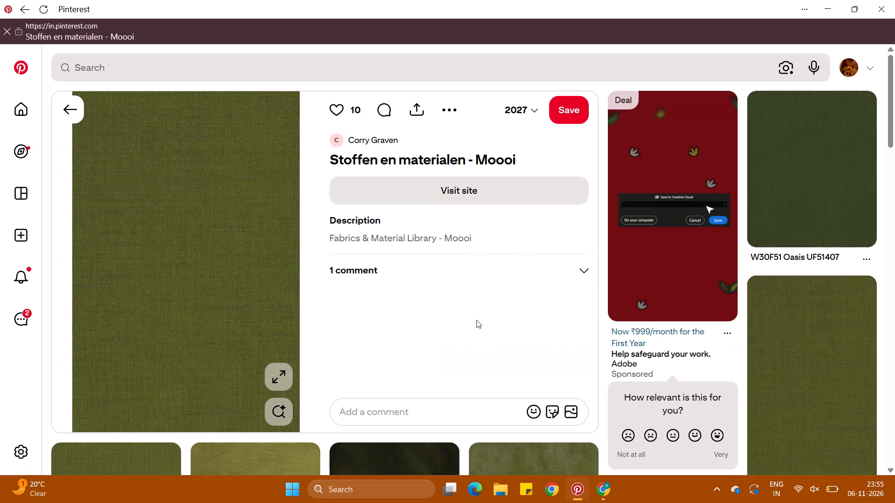
scroll(465, 346, down, 5)
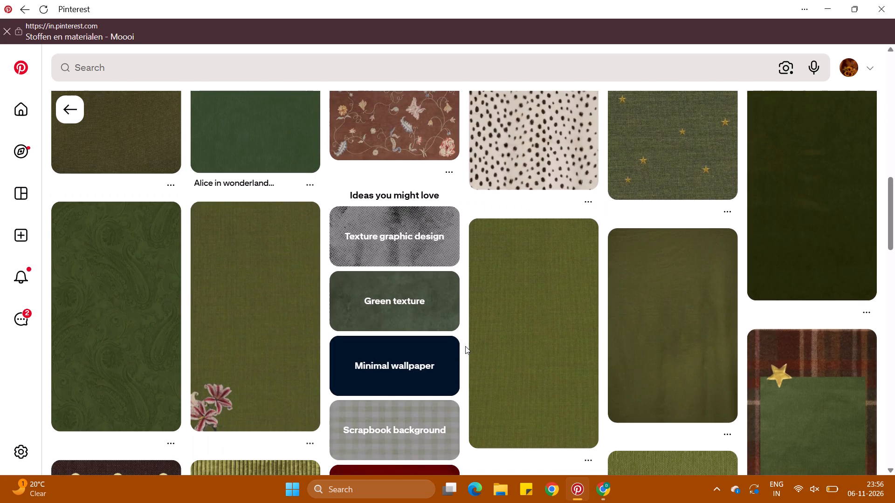
scroll(465, 346, down, 6)
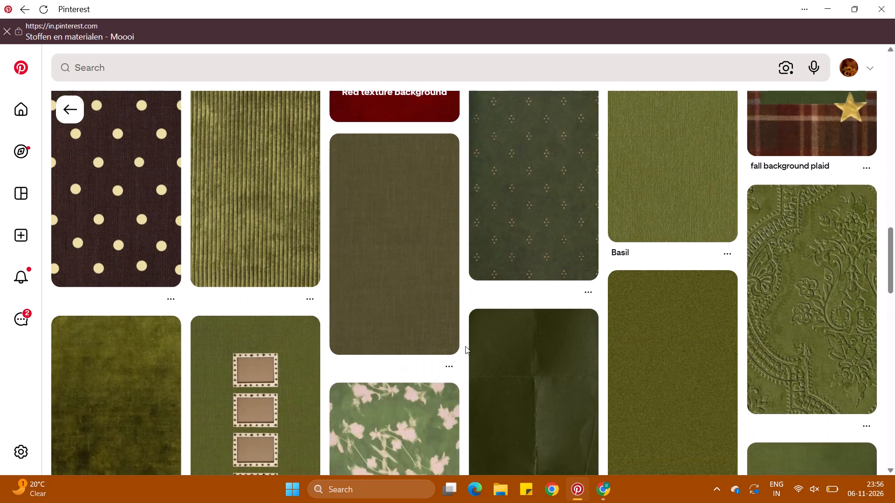
scroll(465, 346, down, 3)
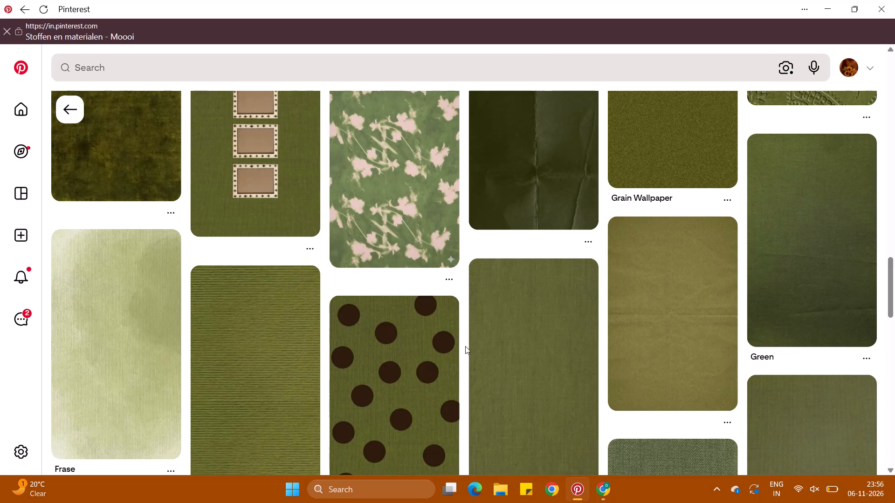
scroll(465, 346, down, 2)
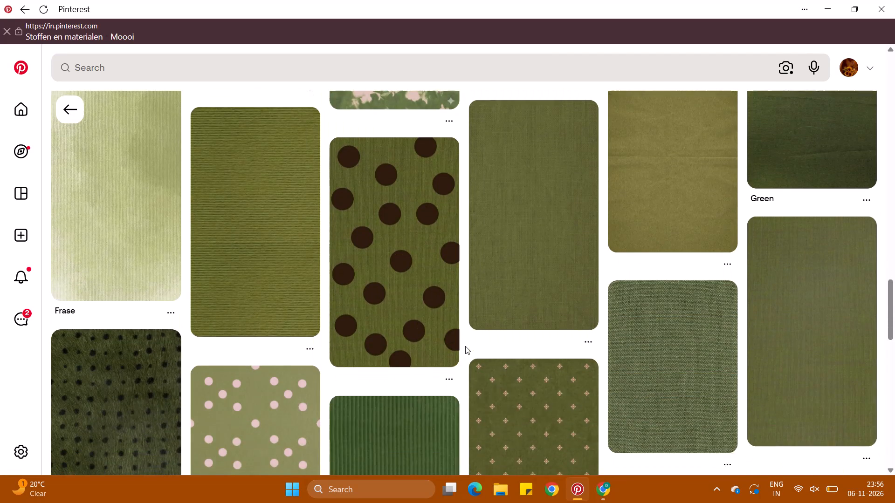
scroll(465, 346, down, 5)
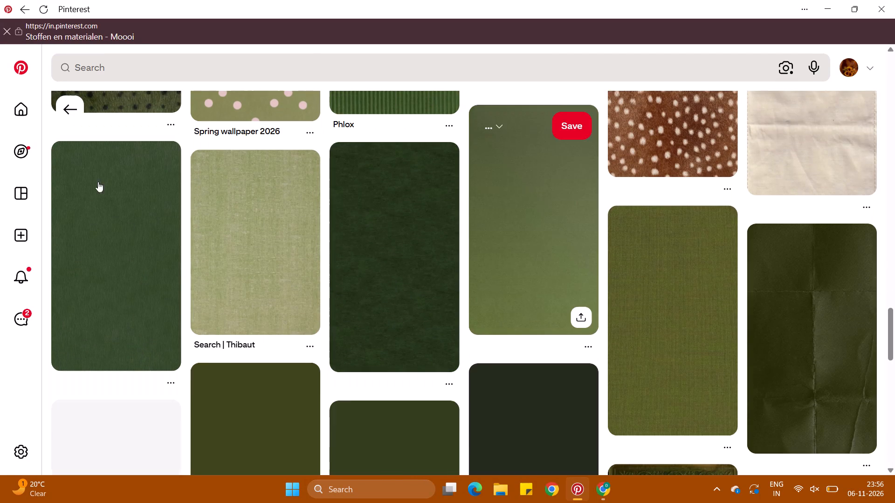
scroll(176, 349, down, 2)
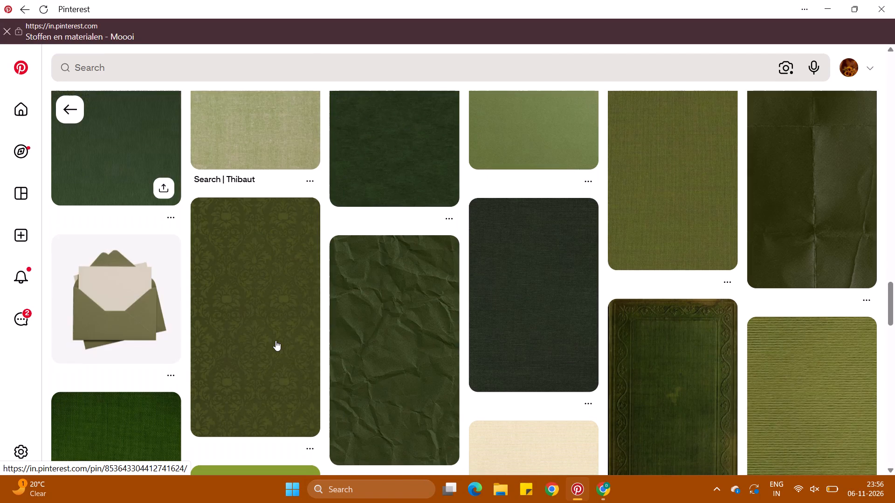
Open the dark olive damask pattern pin and copy its image.
click(279, 342)
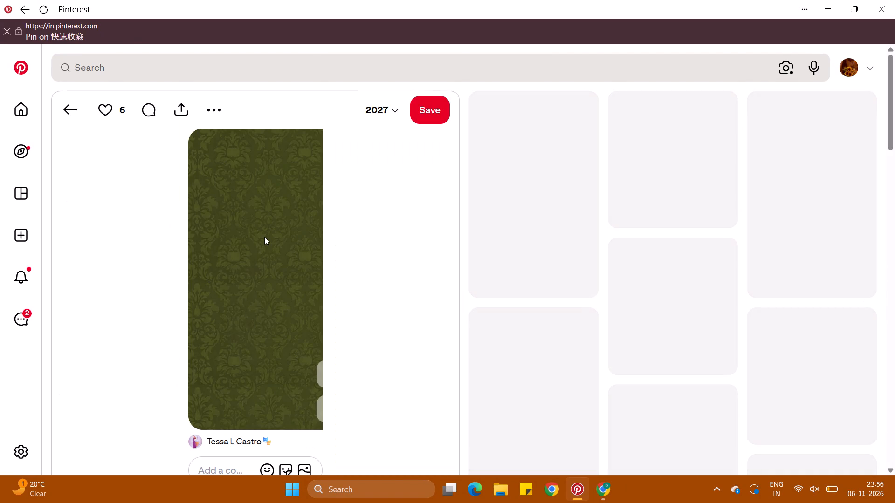
right_click(264, 237)
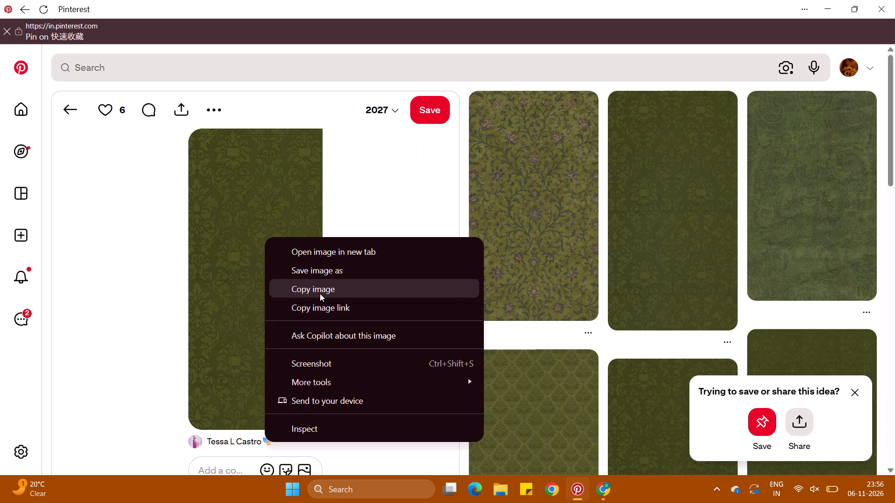
click(320, 293)
scroll(414, 332, down, 3)
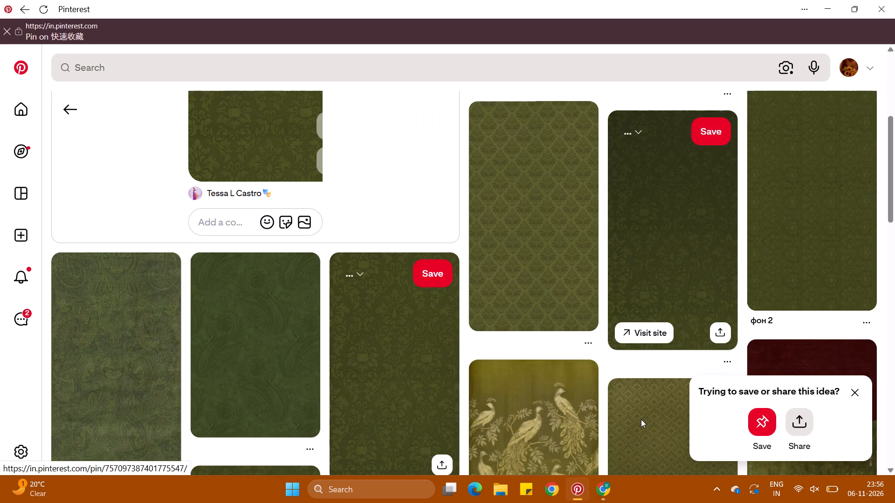
Switch to the Canva design and paste the dark olive damask image on page 4, enlarged to cover the whole page.
click(605, 494)
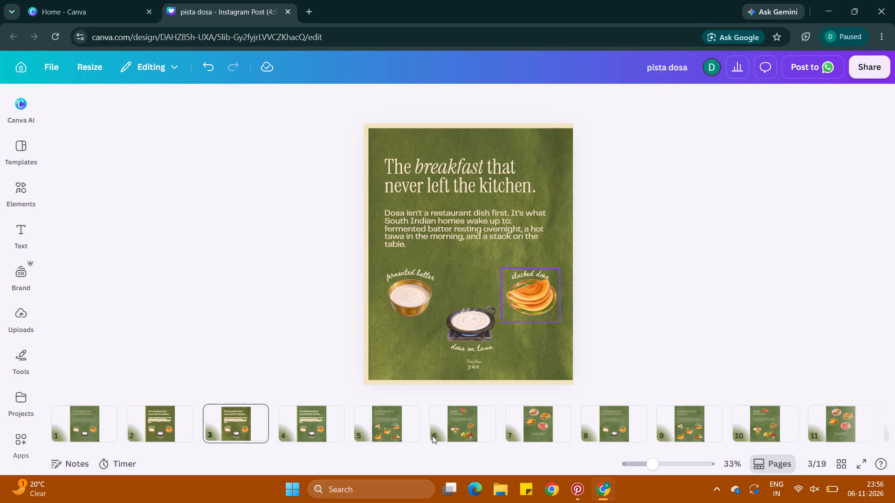
click(315, 421)
key(ctrl+v)
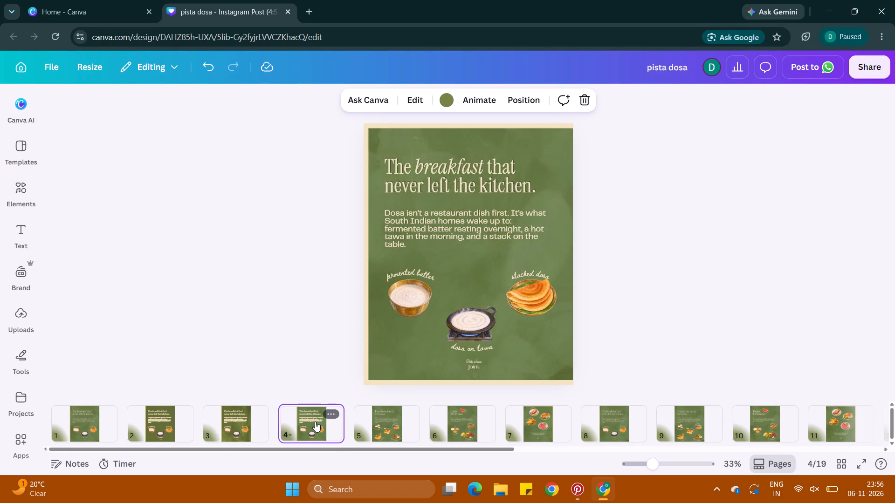
drag(497, 293, 442, 254)
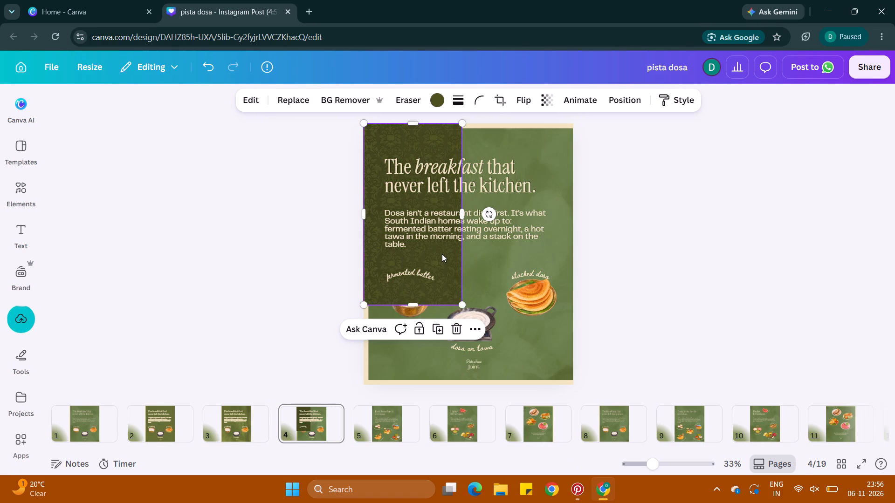
drag(465, 306, 674, 502)
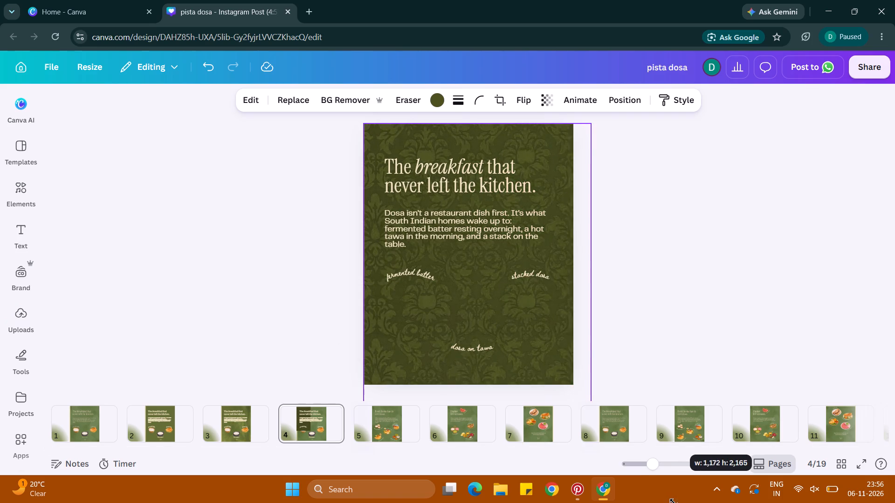
drag(674, 502, 640, 476)
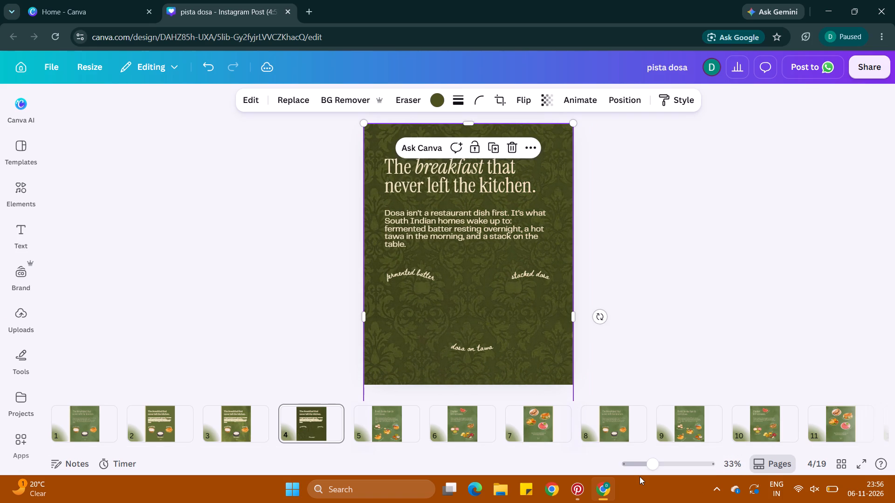
Send page 4's damask image to the back and delete the old mottled green texture layer above it.
key(ctrl+alt+bracketleft)
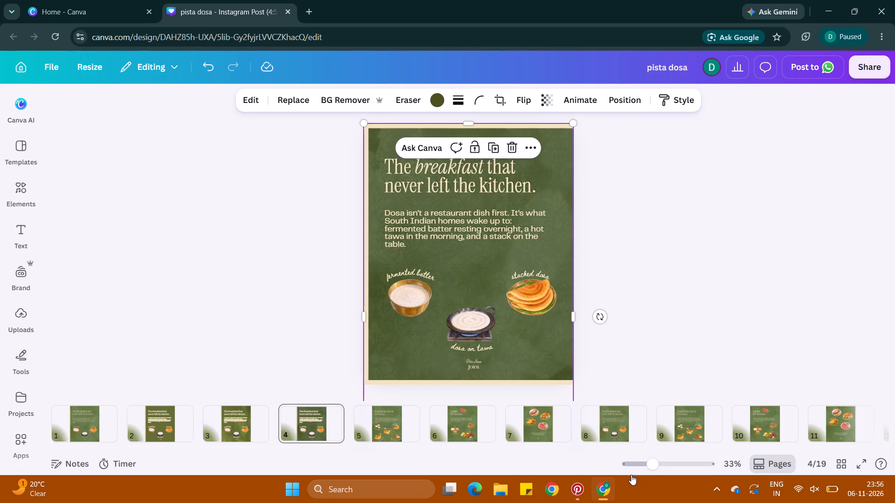
key(alt+1)
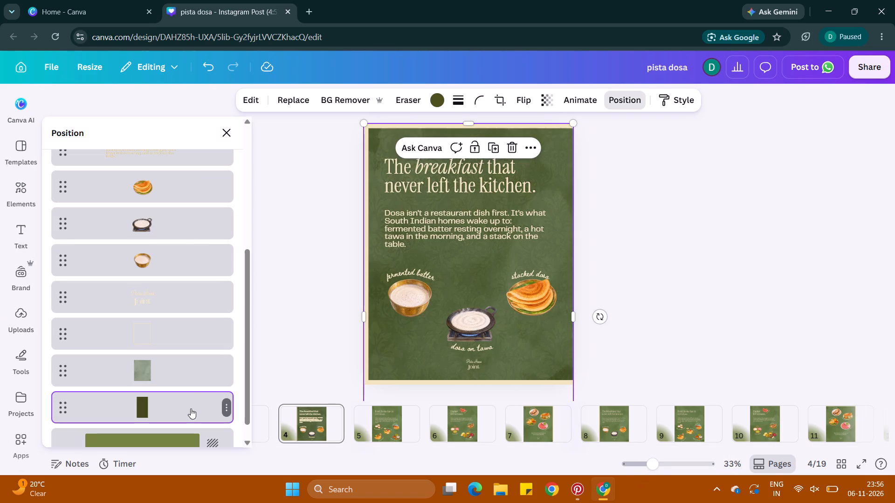
click(173, 359)
key(BackSpace)
Set the transparency of page 4's damask image to 36.
click(153, 394)
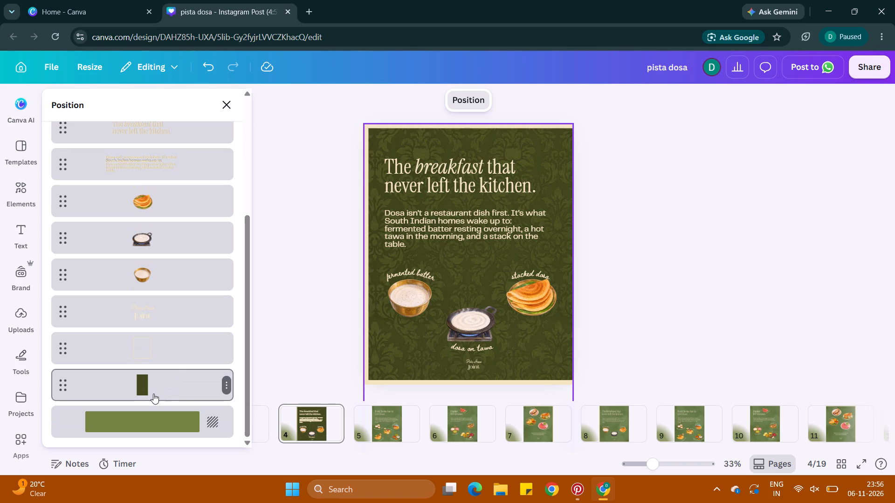
click(547, 97)
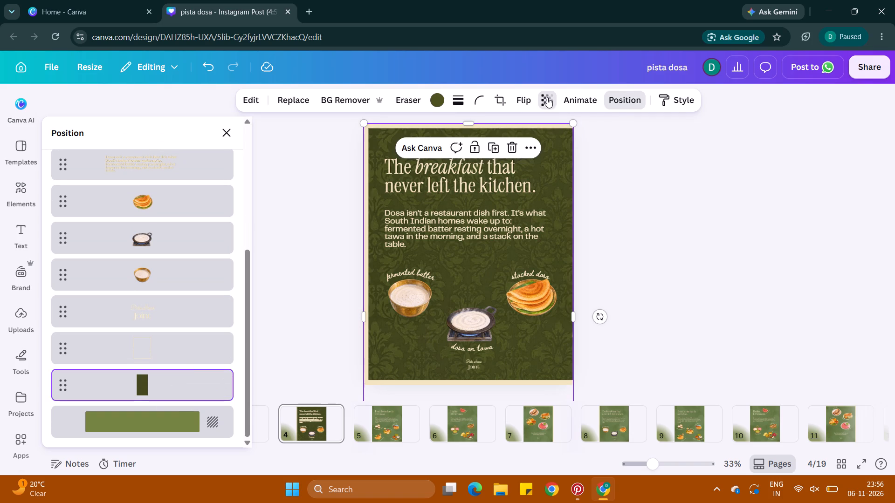
drag(571, 152, 515, 148)
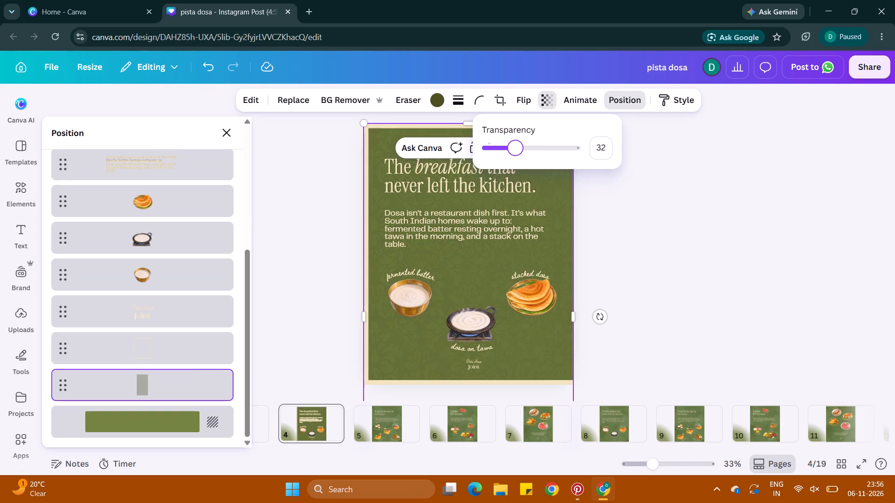
drag(515, 148, 518, 148)
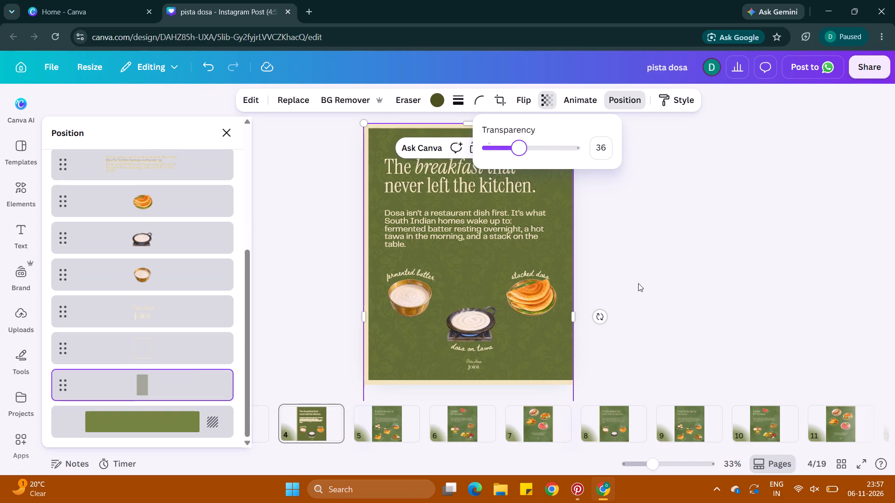
triple_click(638, 283)
Switch to Pinterest, browse the related green textures, open the worn green paisley fabric pin and copy its image.
click(575, 496)
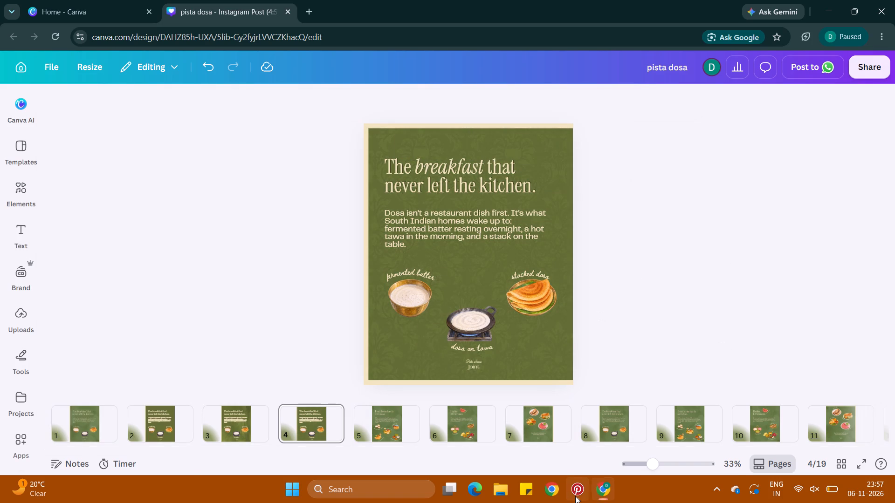
scroll(578, 373, down, 6)
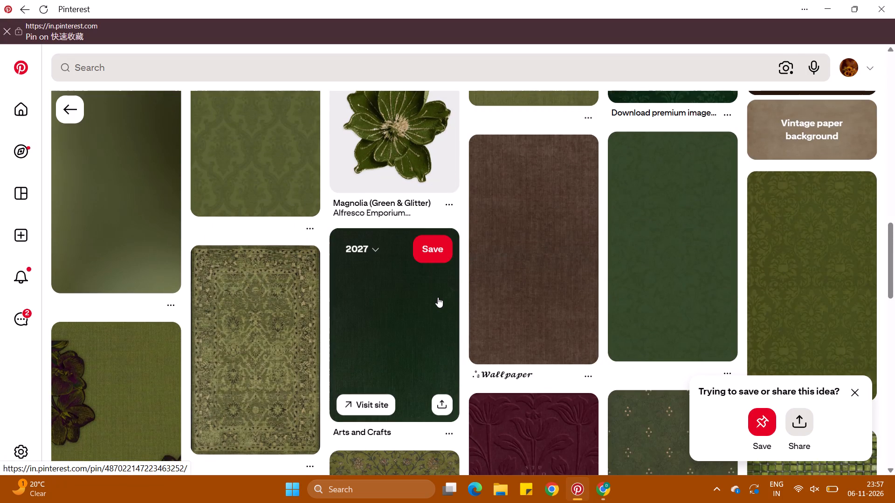
scroll(438, 297, up, 5)
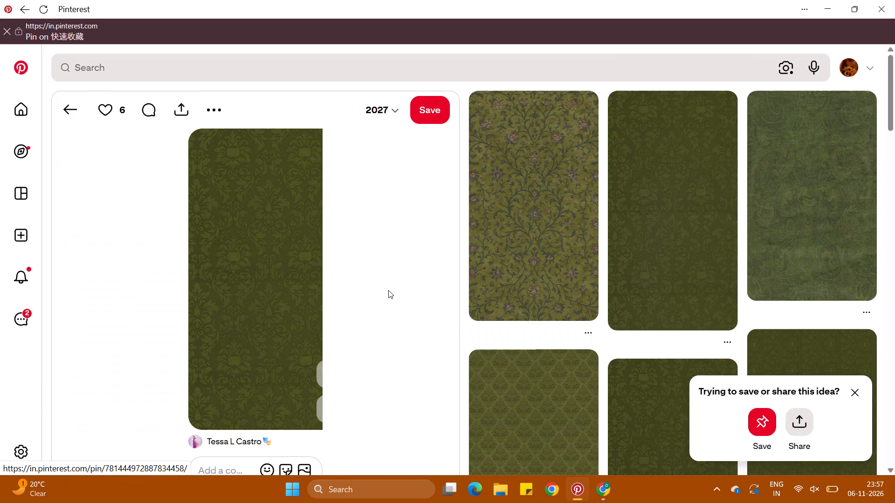
scroll(388, 290, down, 3)
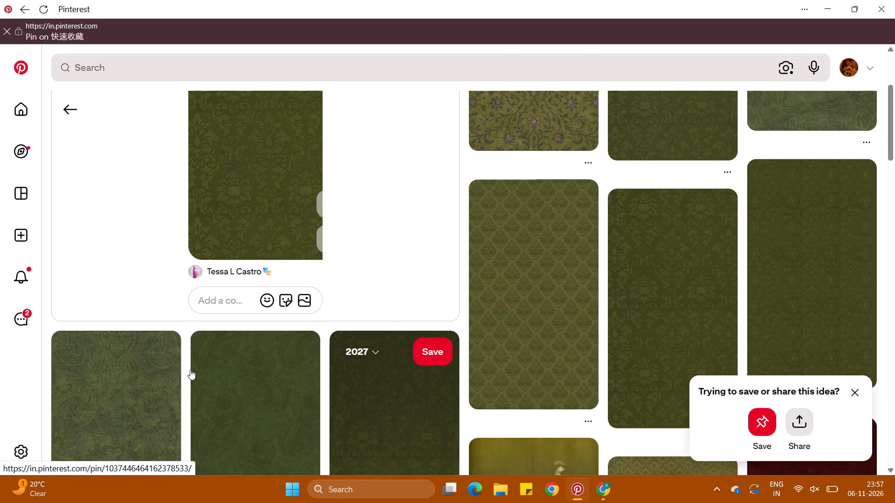
click(148, 411)
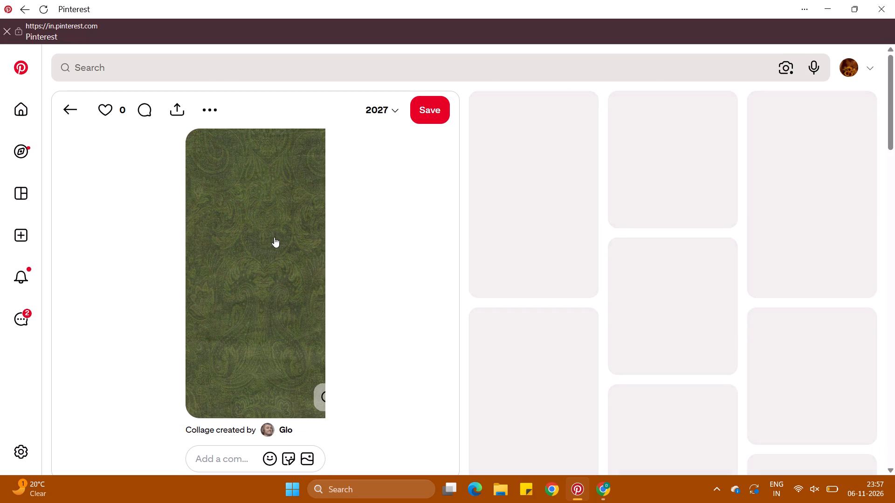
right_click(274, 237)
click(324, 277)
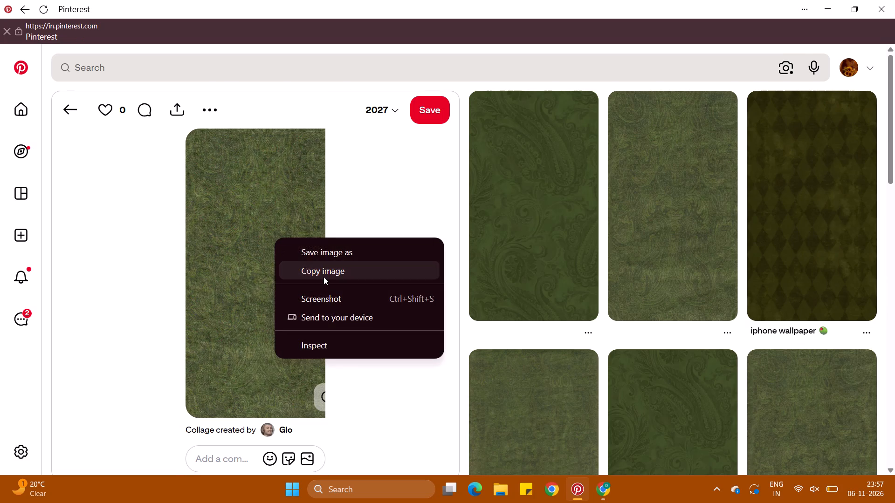
scroll(398, 332, down, 1)
Switch to the Canva design, duplicate page 4 and delete the damask image from the copy, page 5.
click(602, 502)
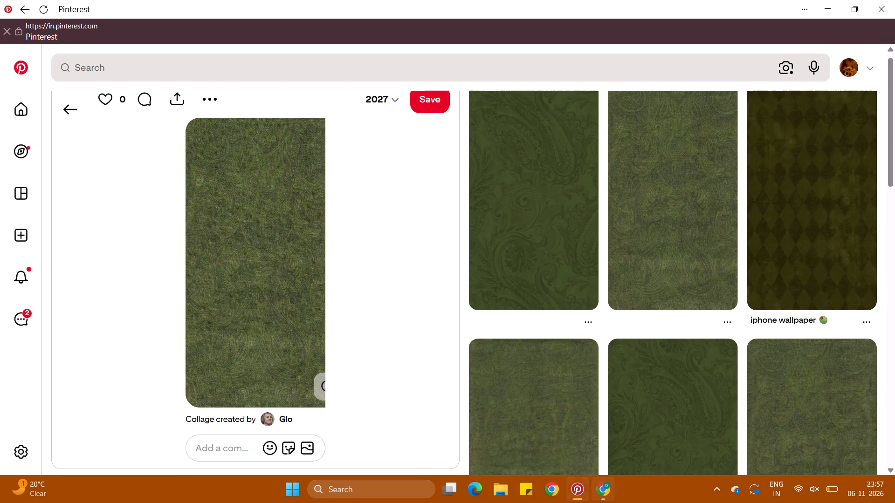
click(316, 434)
key(ctrl+d)
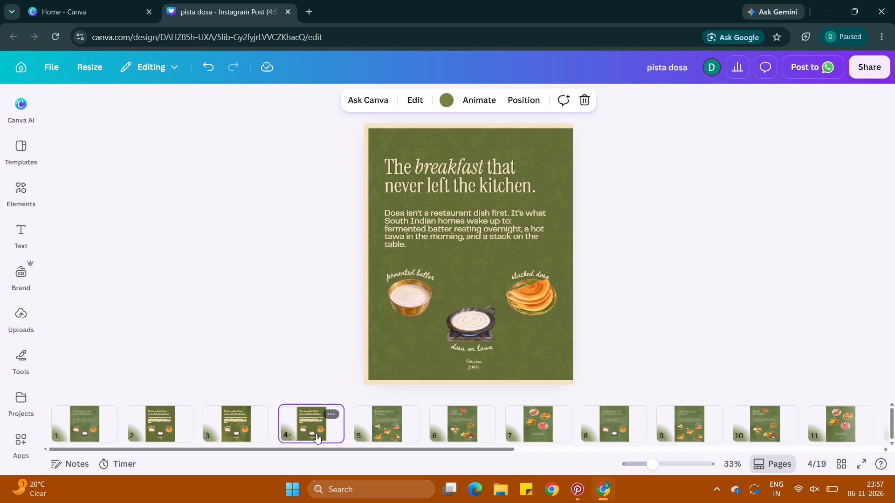
key(alt+x)
key(alt+1)
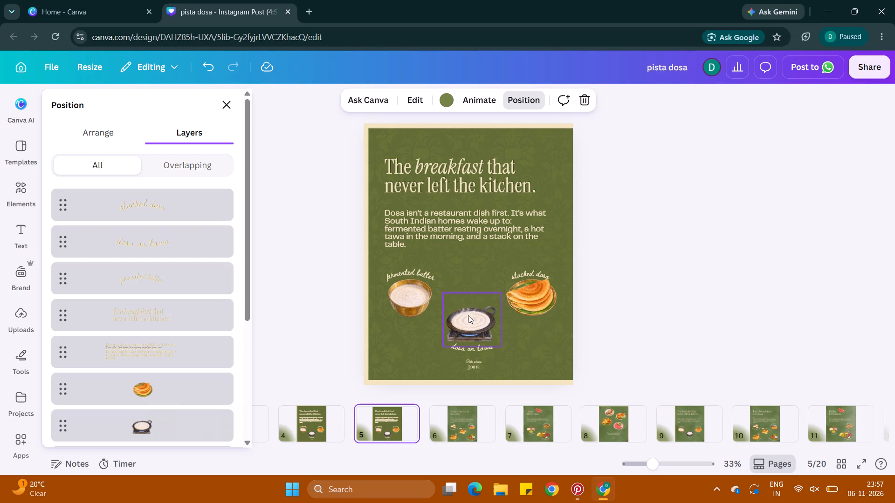
scroll(178, 353, down, 8)
click(184, 386)
key(BackSpace)
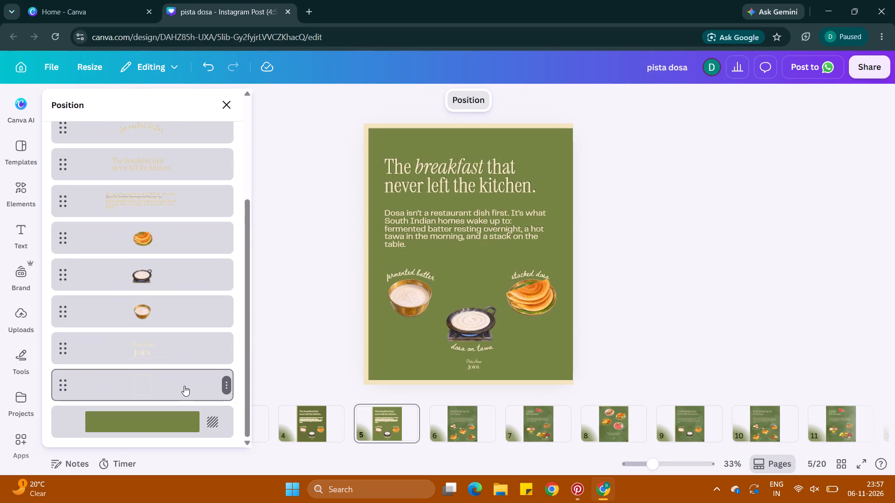
Cover page 5 with the copied green paisley fabric image, placed behind the text, food illustrations, logo and cream border.
key(ctrl+v)
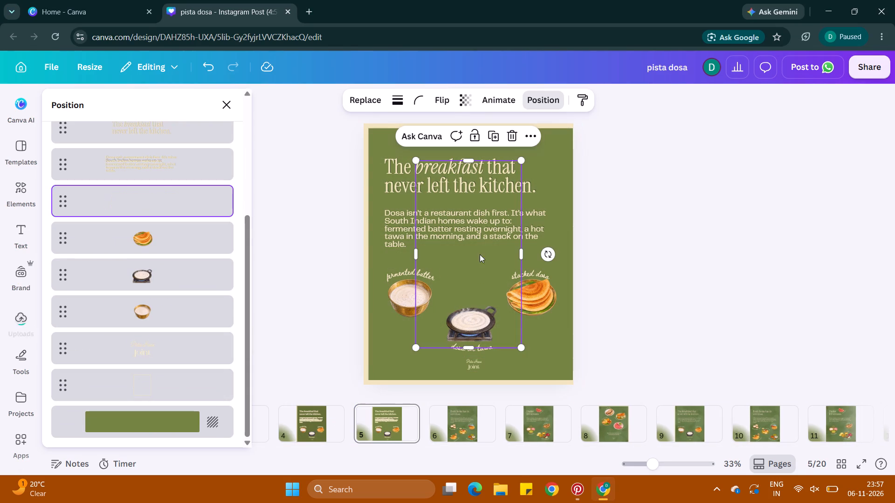
drag(488, 266, 443, 235)
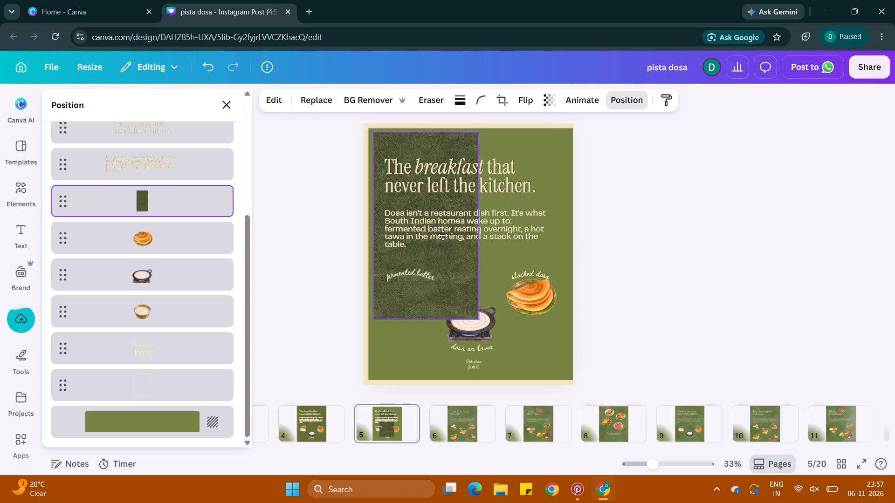
drag(443, 235, 436, 228)
drag(472, 313, 577, 403)
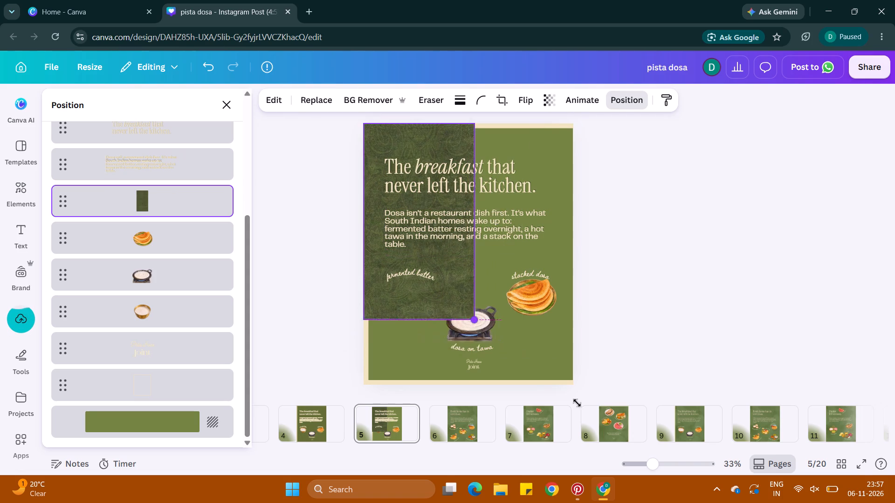
drag(577, 403, 637, 467)
key(ctrl+alt+bracketleft)
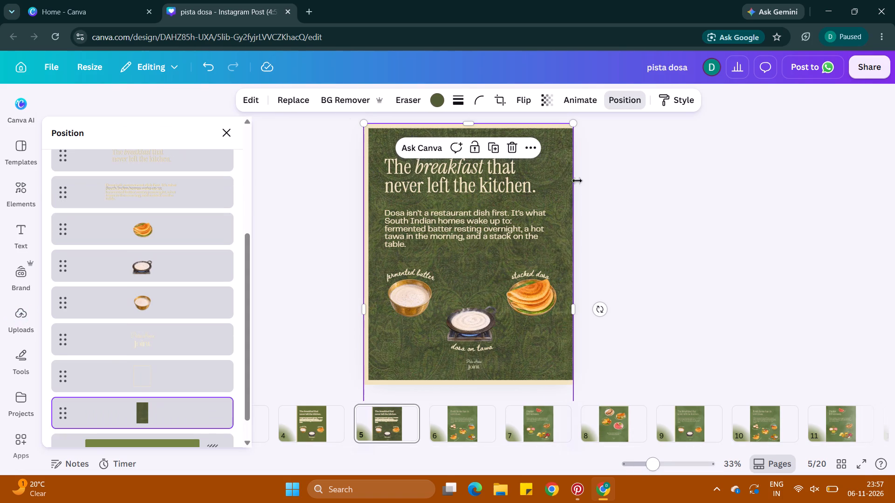
Set the transparency of page 5's paisley fabric image to 45.
click(546, 97)
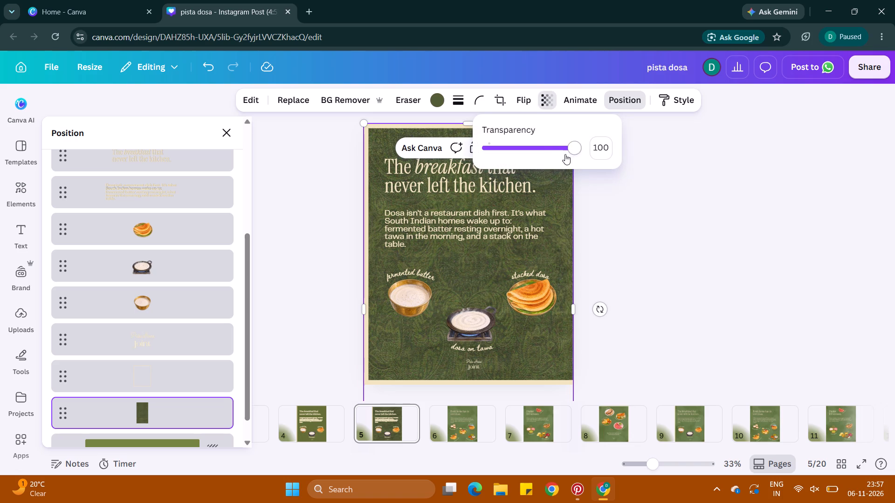
drag(565, 154, 538, 142)
click(605, 149)
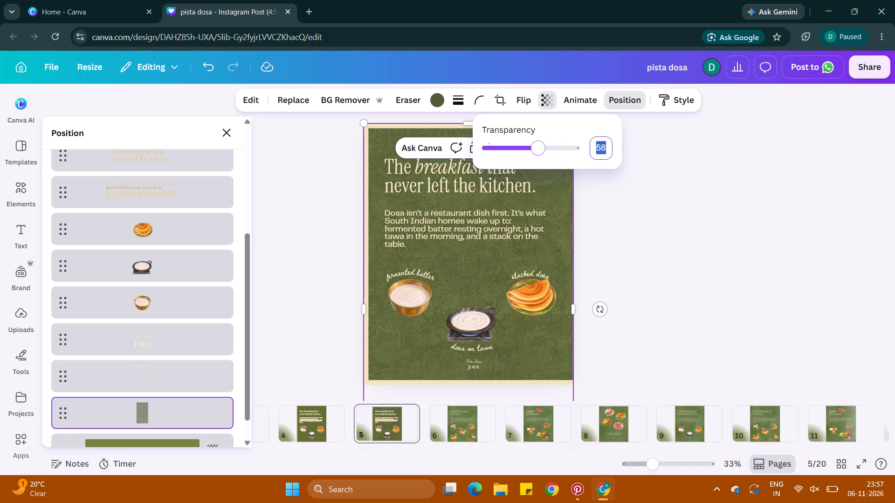
text(45)
key(Return)
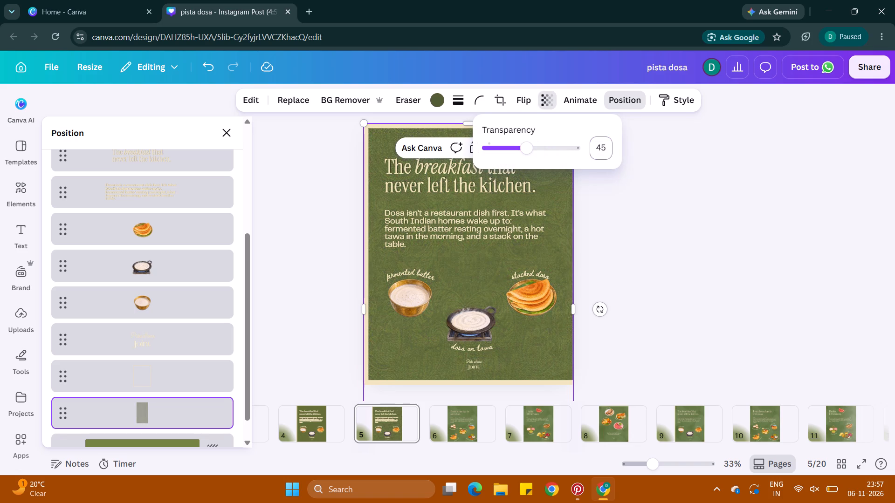
triple_click(676, 263)
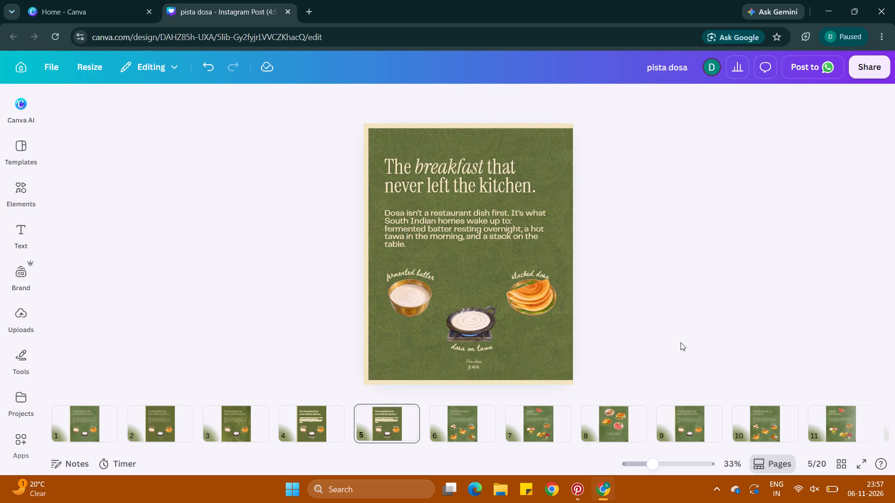
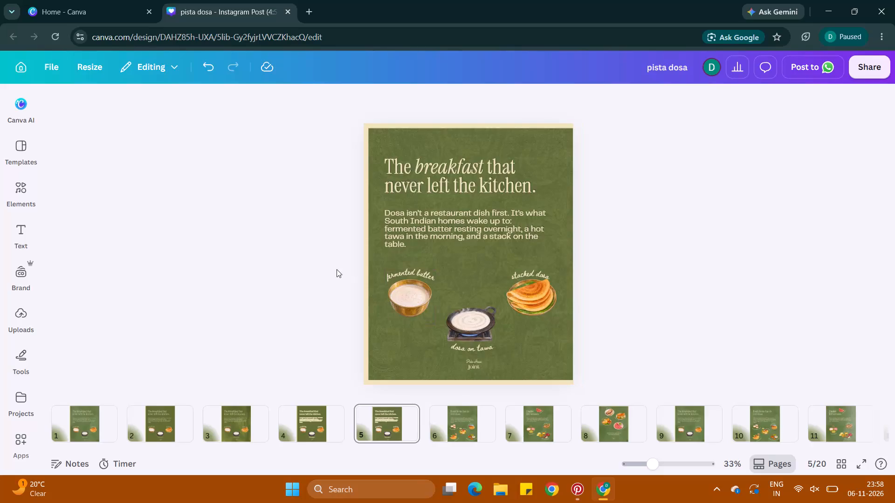
Enlarge page 5's three food illustrations and their captions together to about 945 by 456 and centre them above the logo.
drag(335, 269, 548, 362)
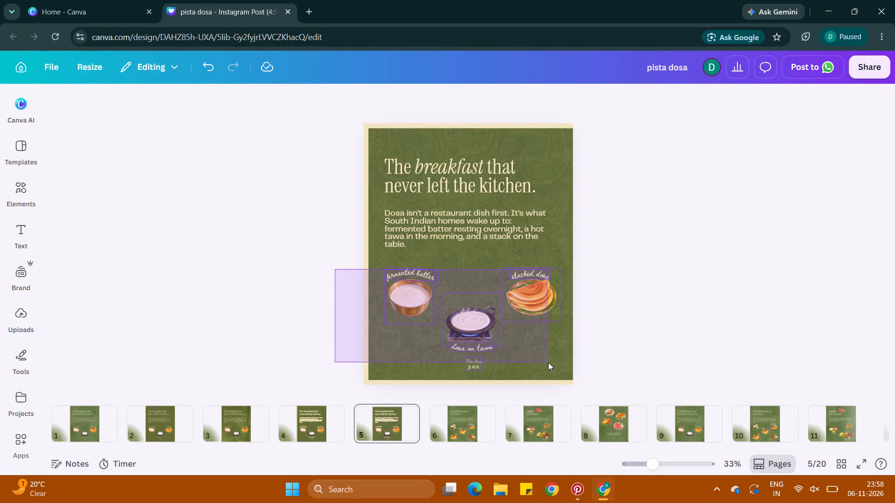
drag(548, 362, 559, 352)
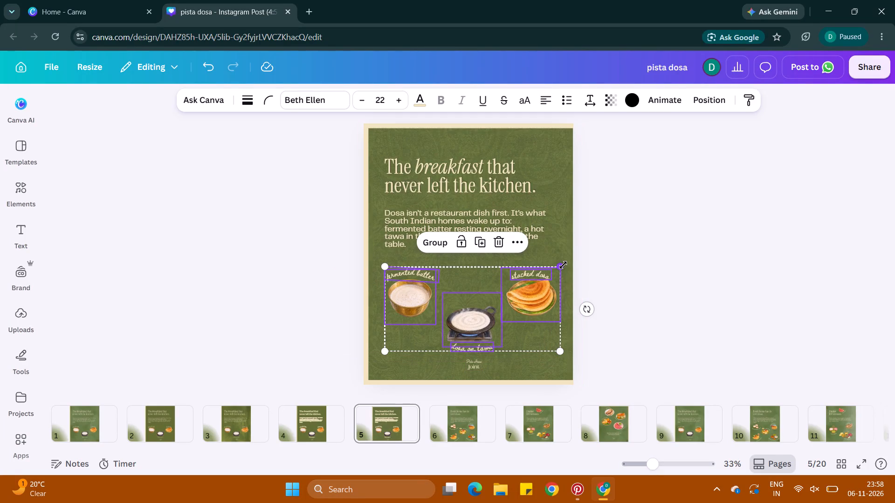
drag(563, 265, 573, 265)
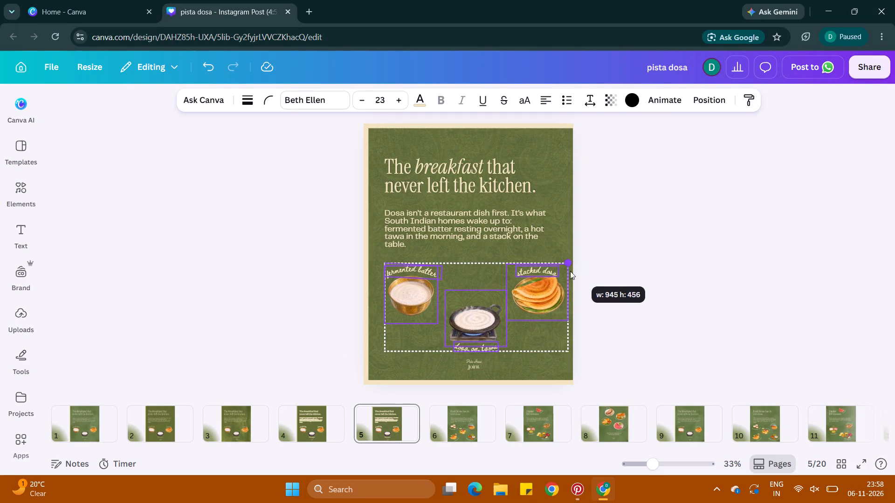
drag(546, 300, 541, 299)
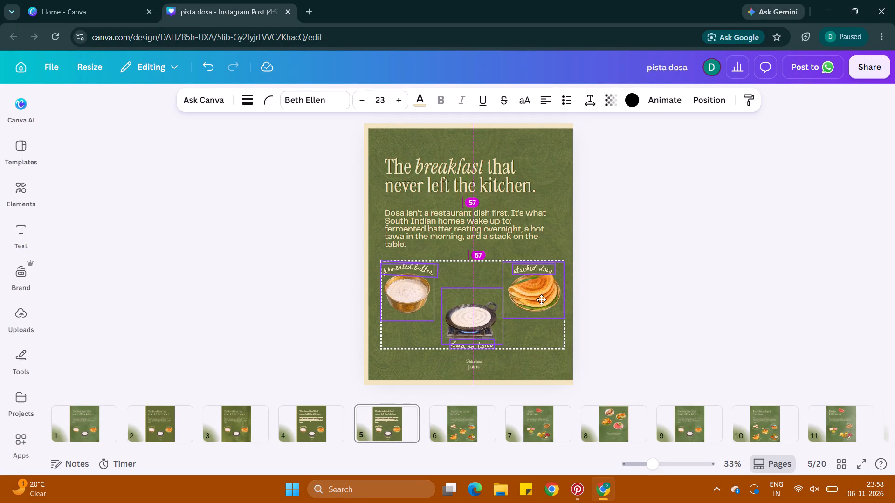
drag(541, 299, 542, 299)
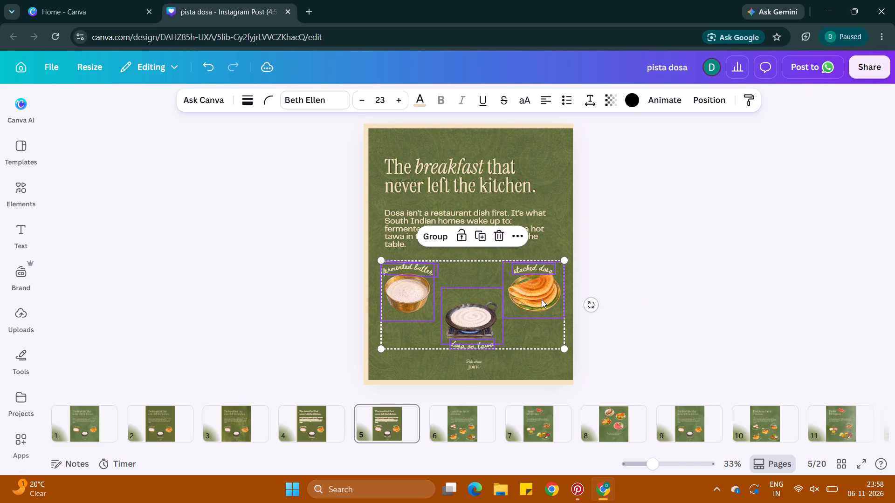
Group page 5's enlarged food illustrations with their captions and copy the group.
click(437, 245)
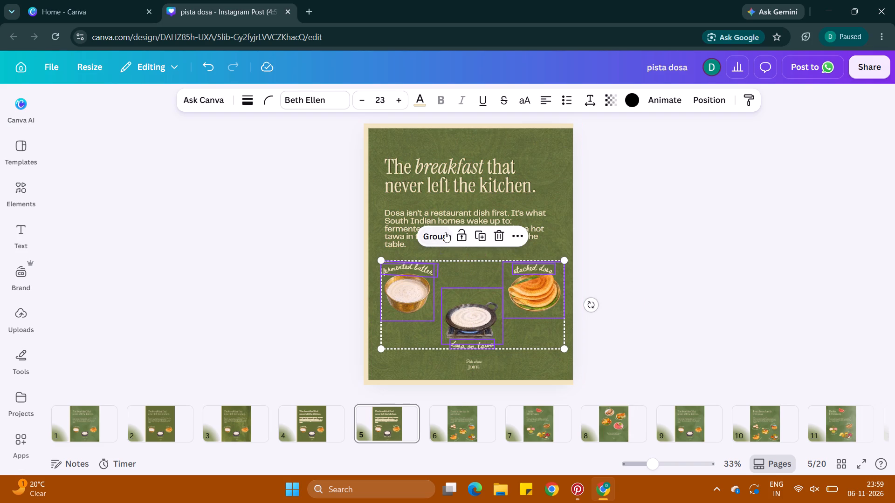
click(445, 232)
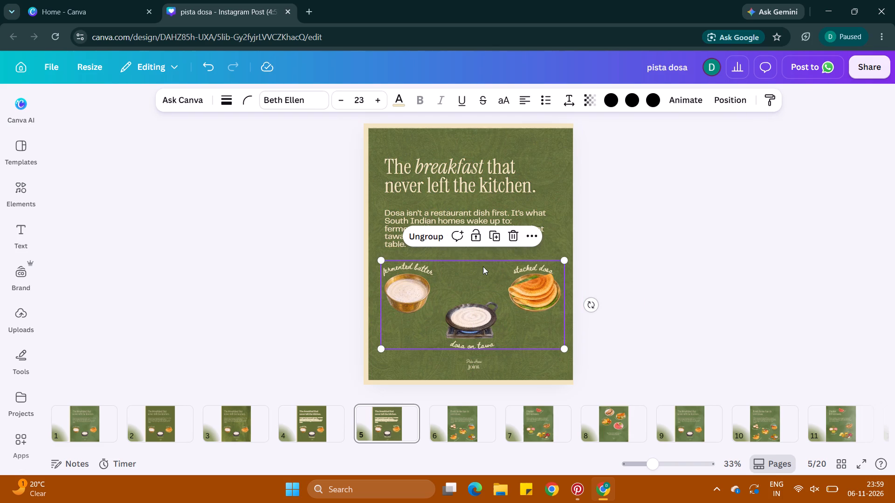
key(ctrl+c)
Replace the food illustrations and captions on pages 4 and 3 with the copied group.
click(324, 414)
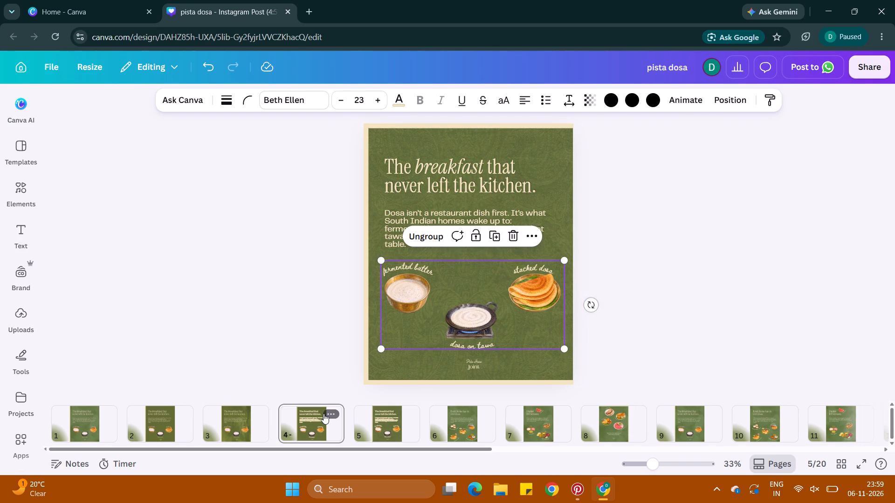
drag(357, 275, 545, 352)
key(BackSpace)
key(ctrl+v)
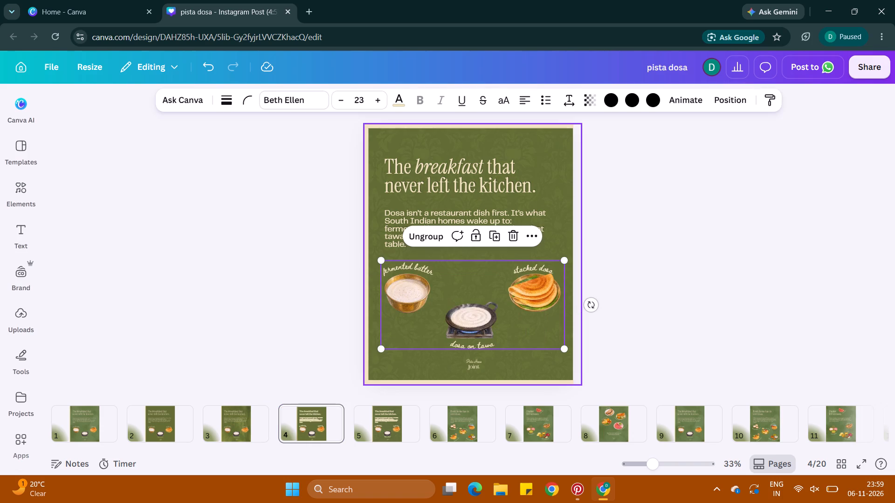
click(243, 424)
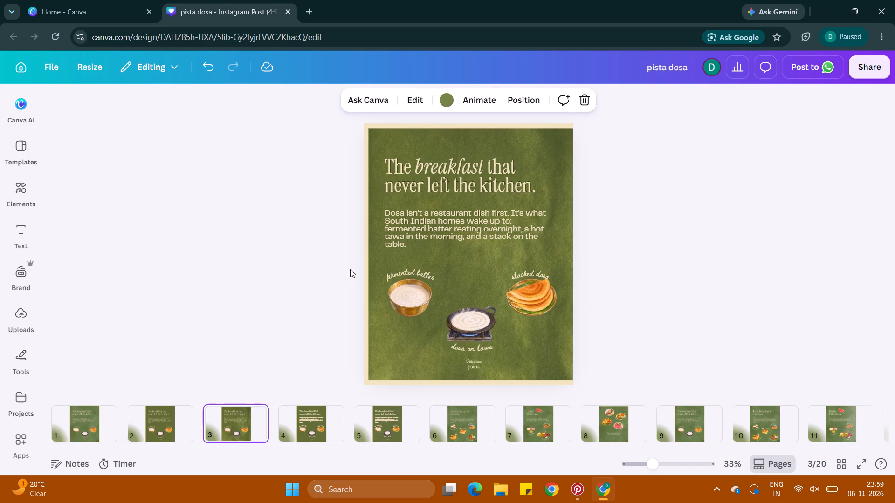
drag(354, 269, 540, 353)
key(BackSpace)
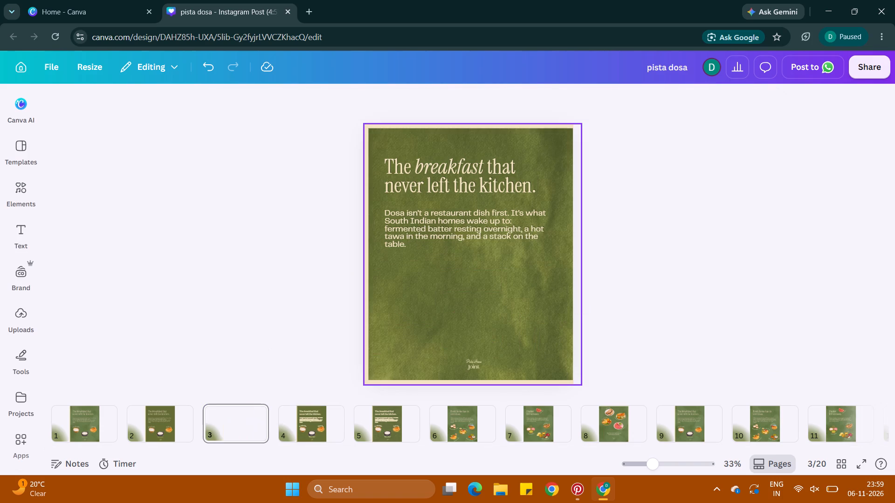
key(ctrl+v)
Replace the food illustrations and captions on pages 2 and 1 with the same copied group.
click(162, 418)
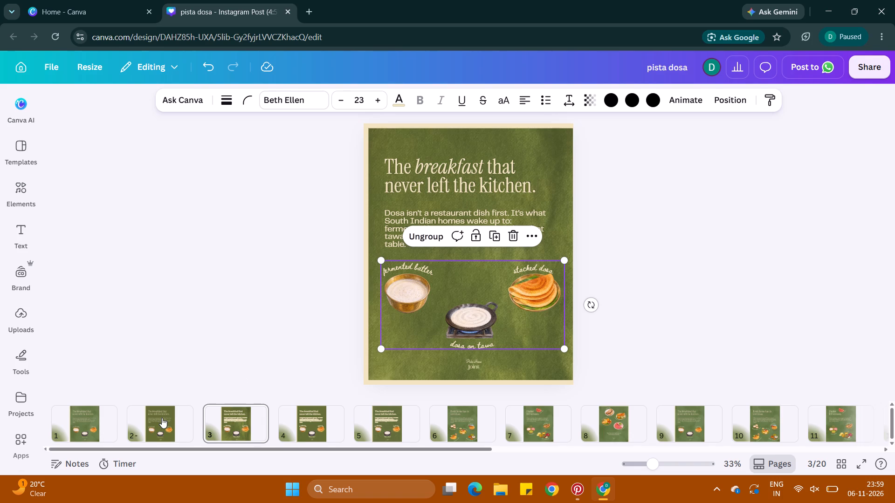
drag(351, 270, 522, 331)
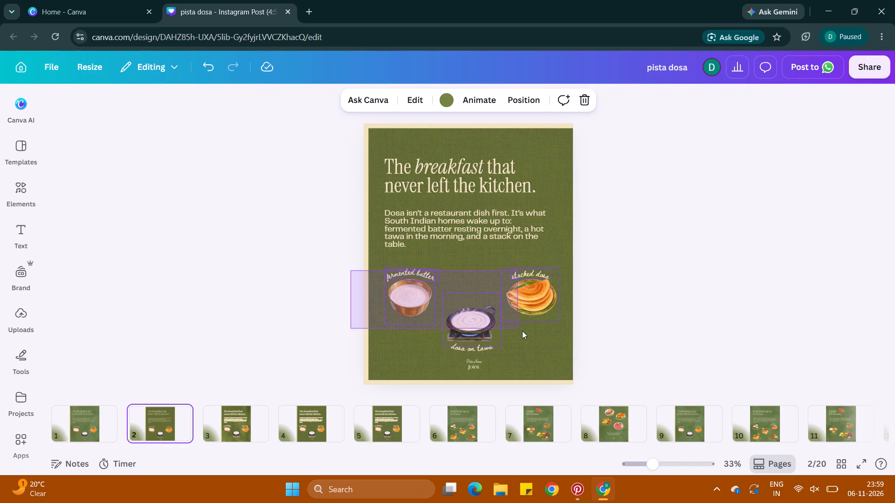
drag(522, 331, 549, 352)
key(BackSpace)
key(ctrl+v)
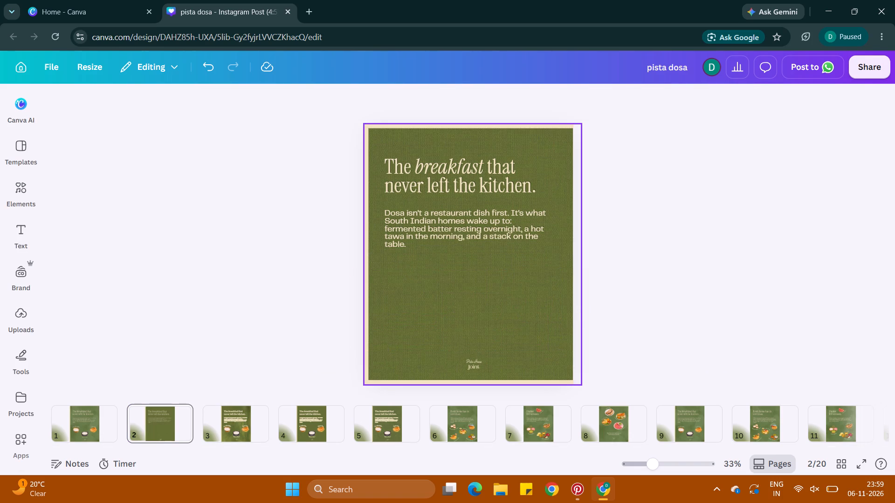
click(89, 418)
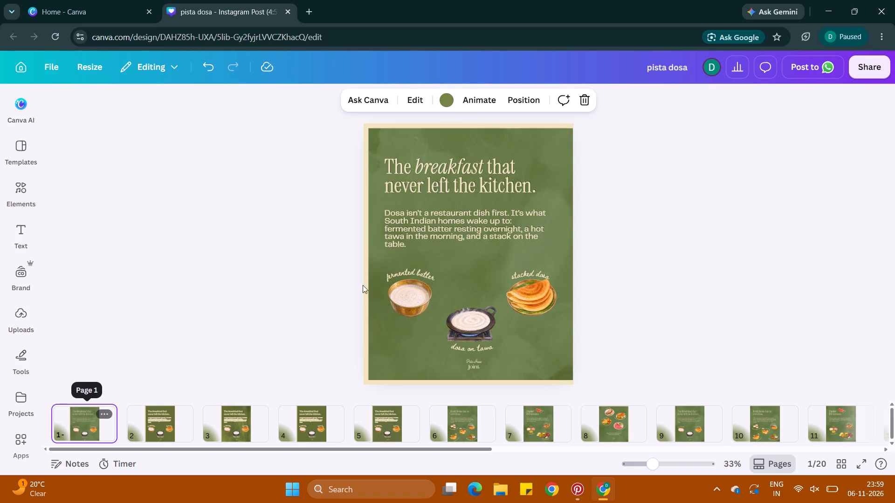
drag(347, 272, 550, 355)
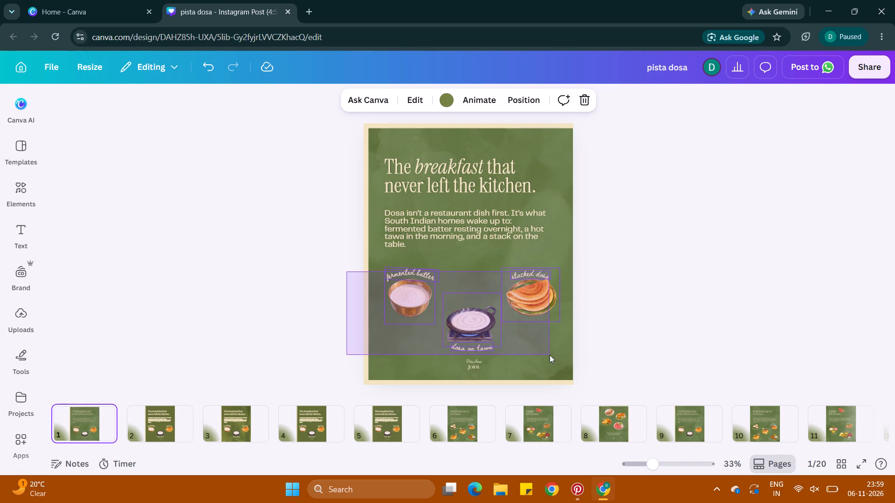
key(BackSpace)
key(ctrl+v)
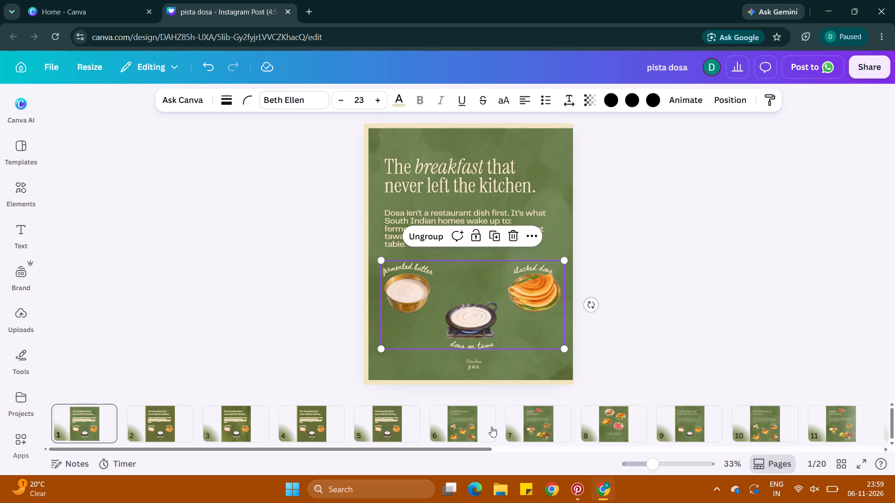
On page 7, enlarge the smores dosa illustration with its caption to caption size 23.8 and shift both slightly left.
click(459, 424)
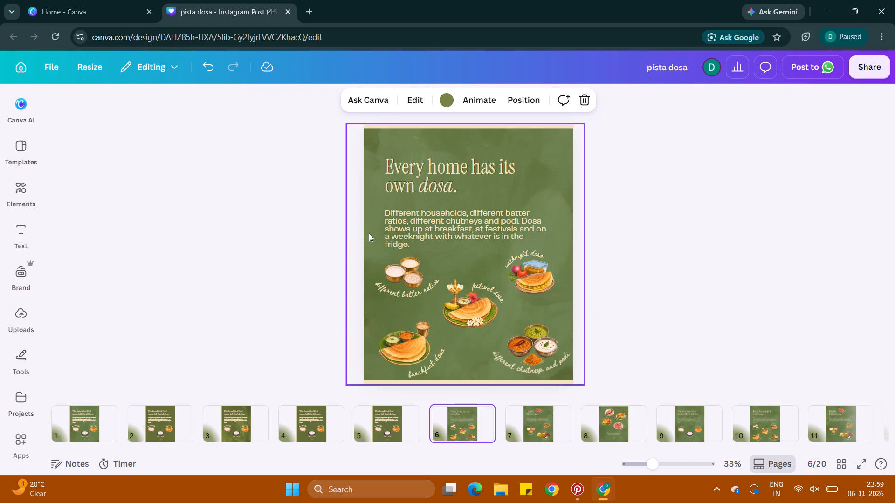
click(531, 424)
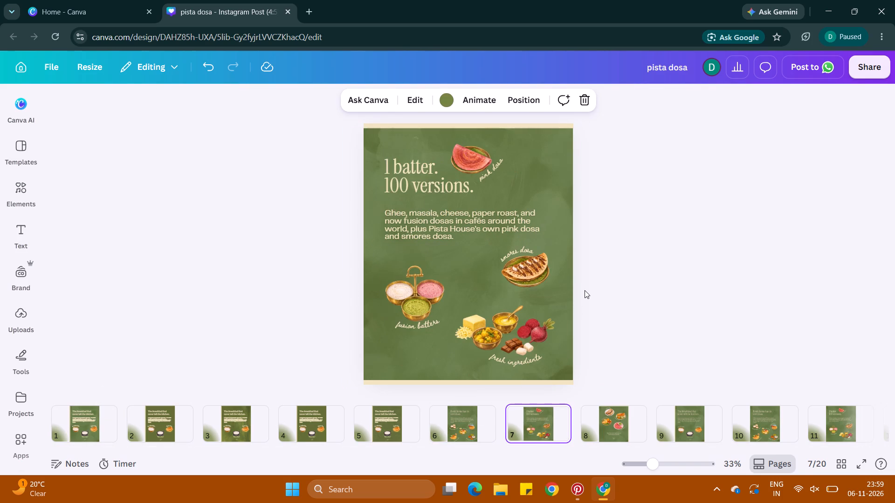
drag(591, 249, 509, 293)
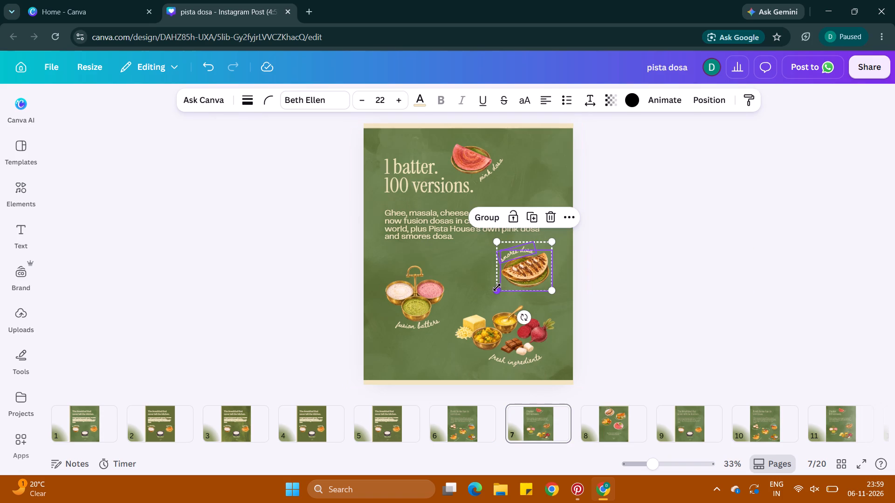
drag(497, 287, 493, 293)
drag(539, 264, 537, 264)
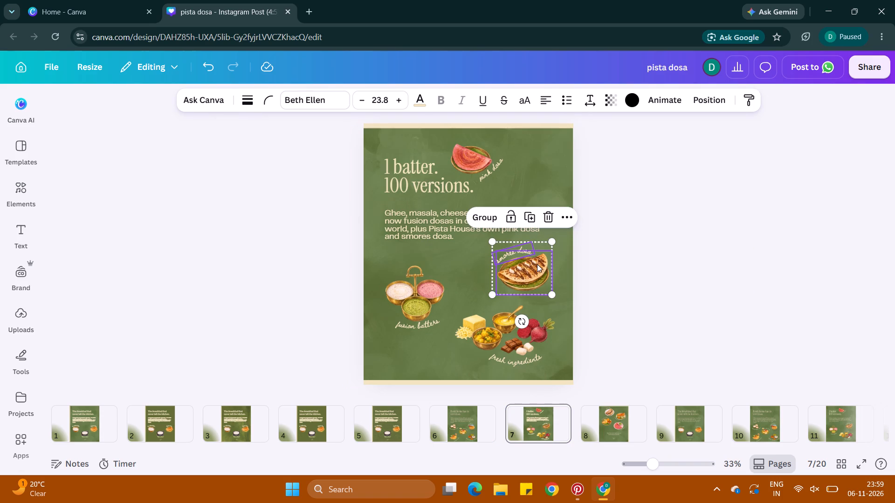
drag(537, 264, 534, 264)
double_click(614, 234)
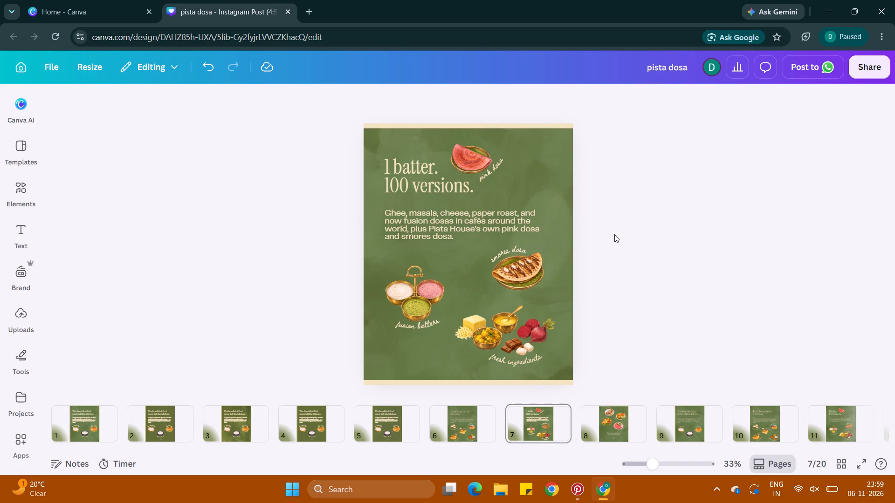
Enlarge page 7's pink dosa illustration to about 249 by 198 and move its caption right, clear of the plate.
drag(492, 116, 501, 171)
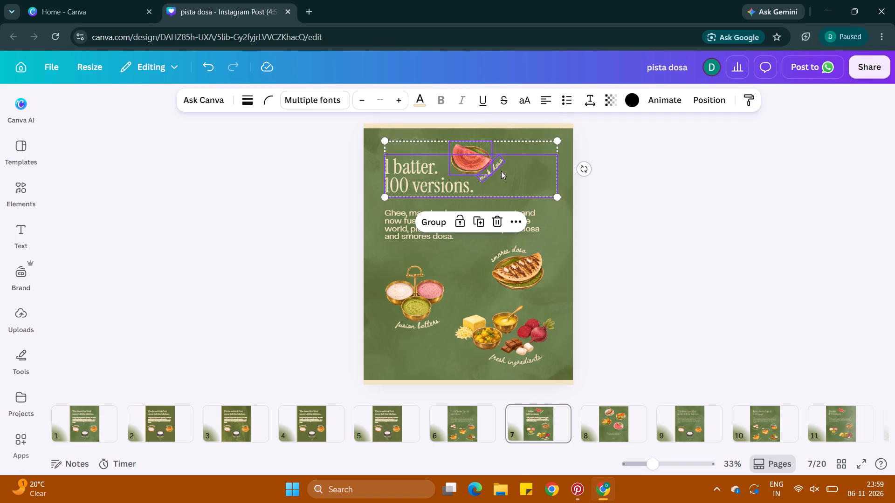
drag(475, 118, 506, 152)
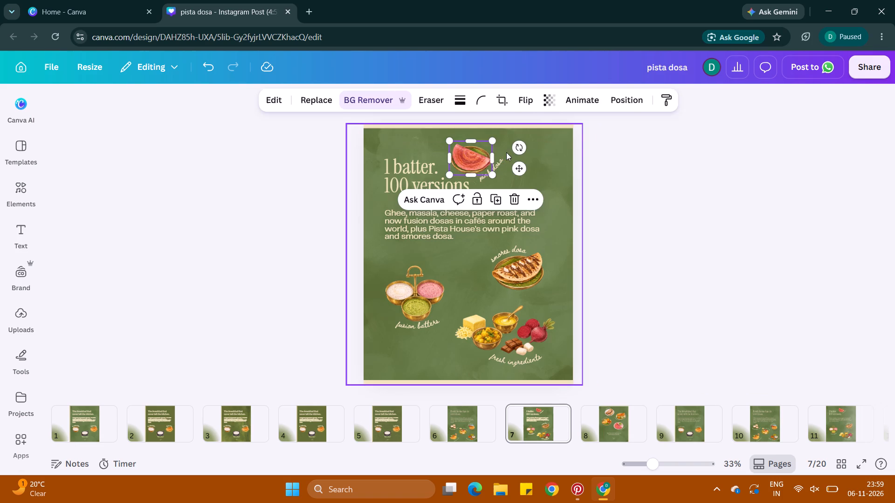
drag(492, 143, 502, 140)
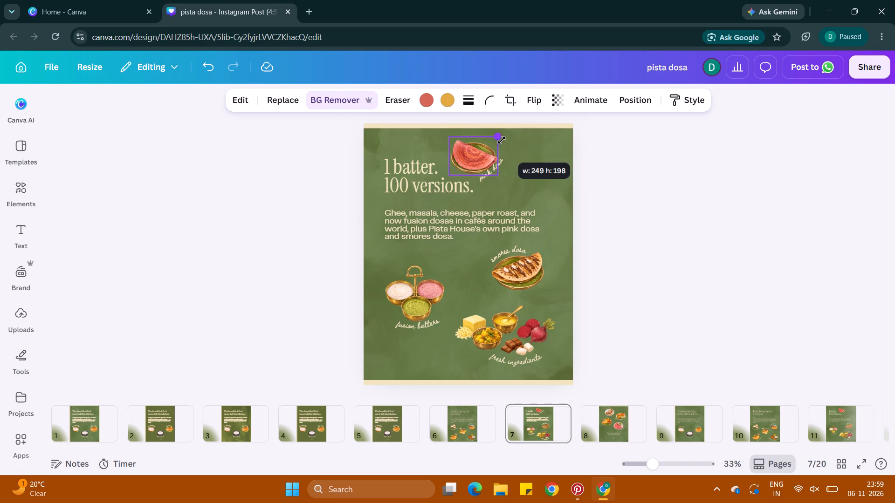
drag(502, 140, 497, 139)
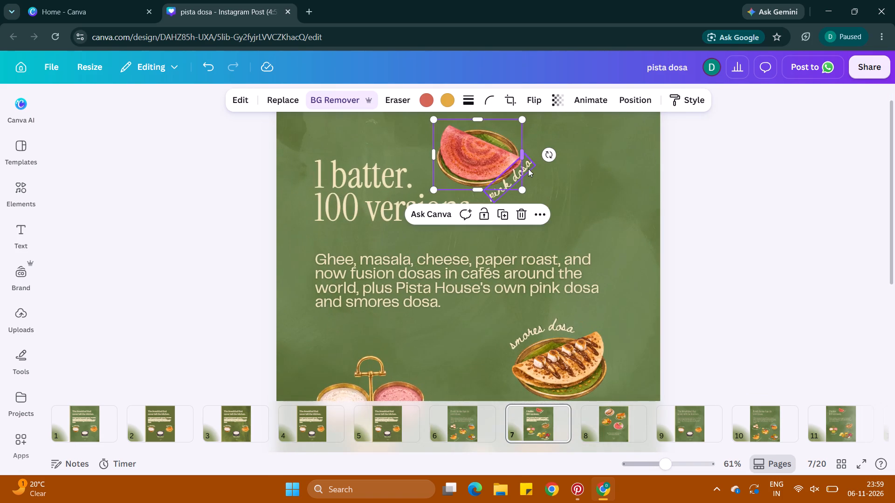
drag(528, 169, 544, 173)
drag(466, 164, 468, 166)
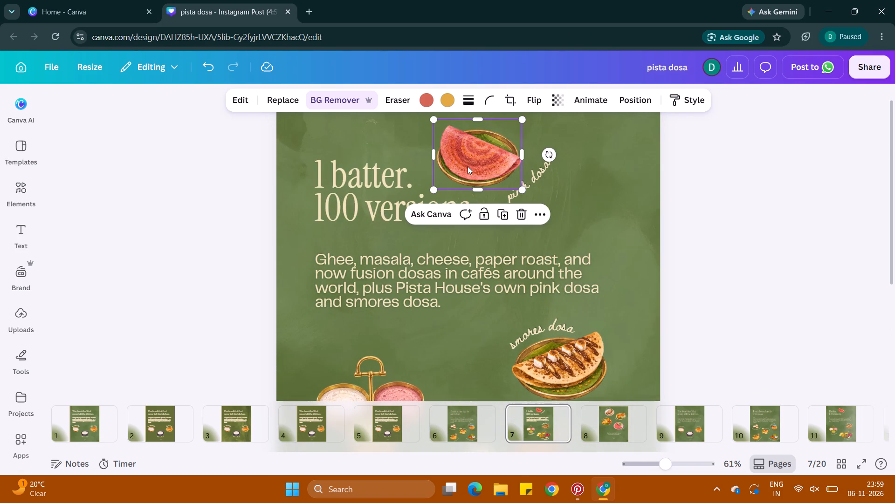
drag(468, 166, 471, 167)
double_click(709, 193)
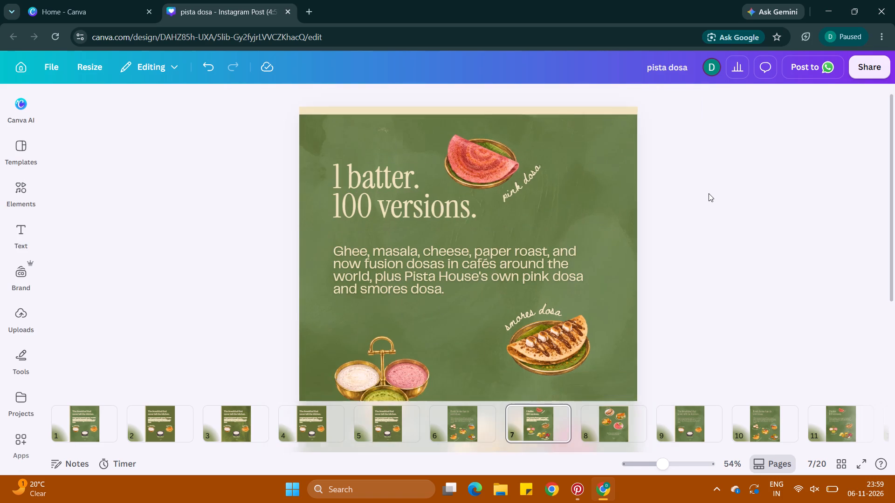
Move page 7's "fusion batters" caption slightly lower beneath the batter bowls.
scroll(709, 193, down, 1)
scroll(602, 222, up, 1)
scroll(602, 222, down, 1)
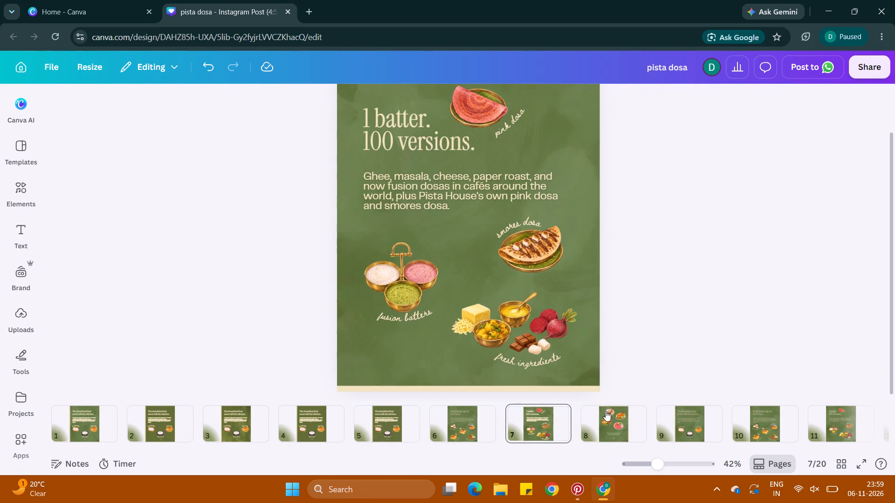
drag(417, 319, 415, 325)
drag(347, 310, 346, 303)
On page 8, nudge the cream border frame slightly upward to line up with the page.
click(609, 425)
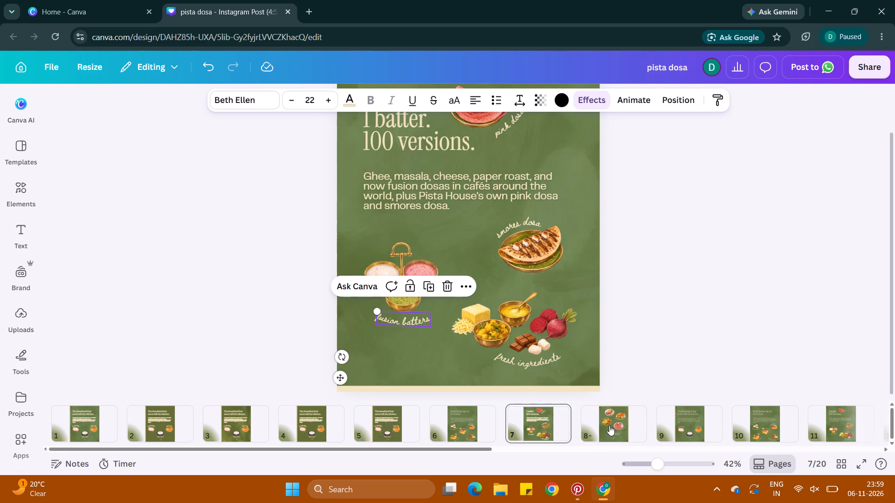
scroll(576, 329, up, 1)
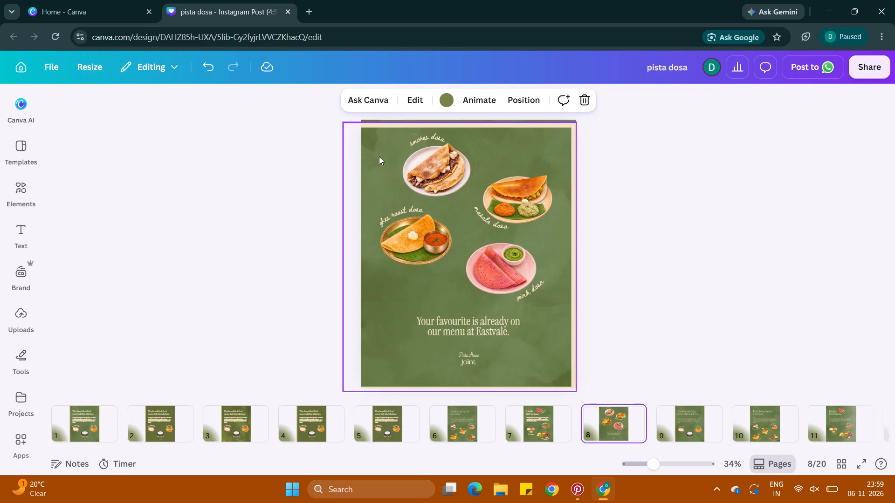
click(314, 133)
drag(397, 129, 397, 125)
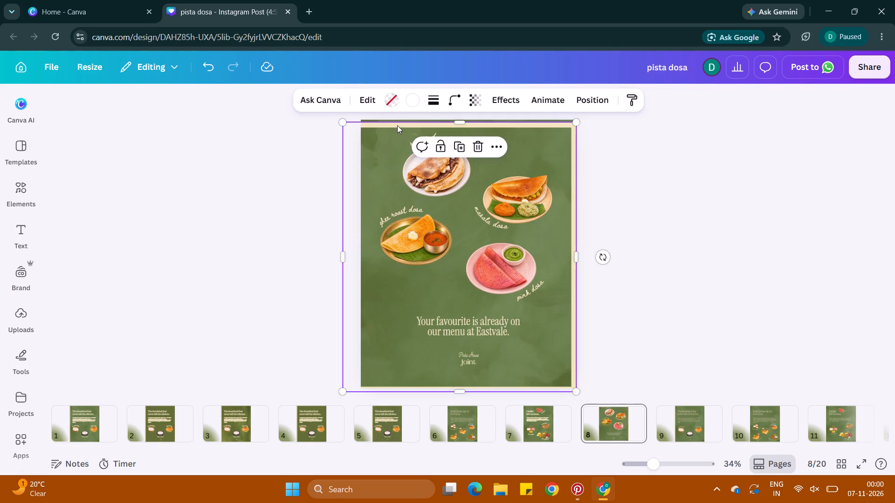
drag(397, 125, 397, 125)
On page 8, slightly enlarge the four dosa illustrations with captions, shift them slightly right and down, and set the captions to size 22.
drag(329, 136, 540, 275)
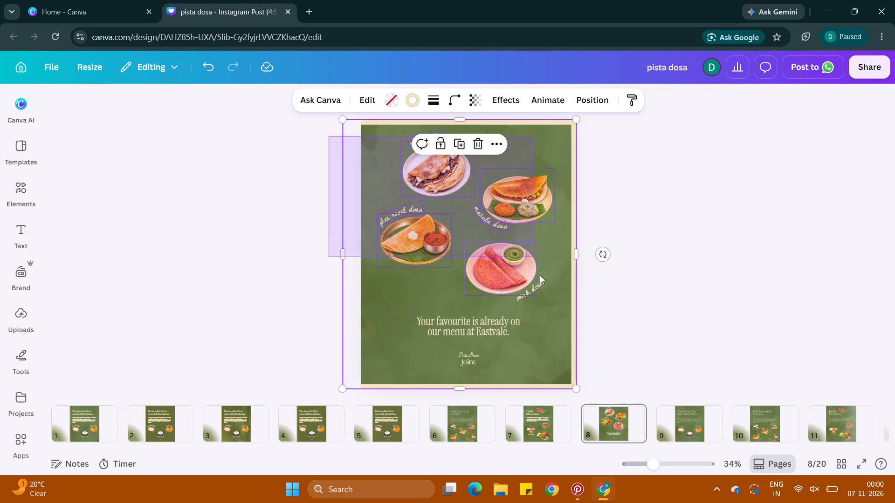
drag(540, 275, 541, 291)
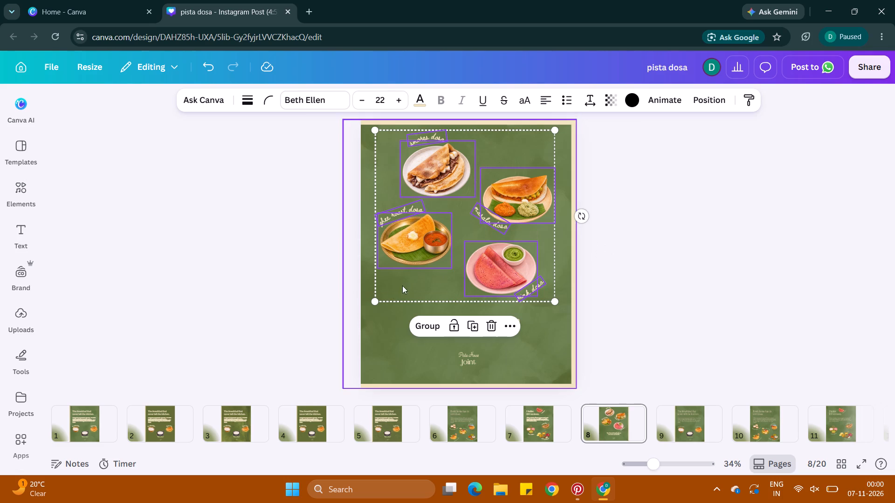
drag(376, 300, 375, 304)
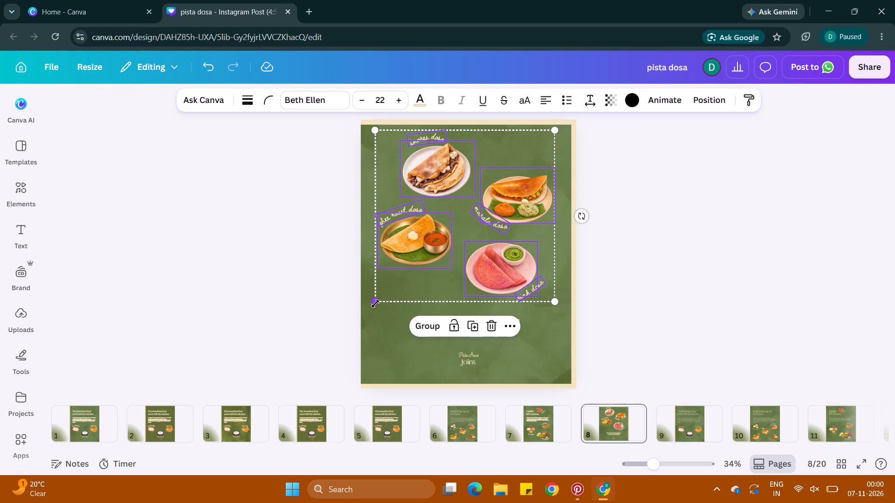
drag(375, 304, 373, 310)
drag(471, 247, 475, 247)
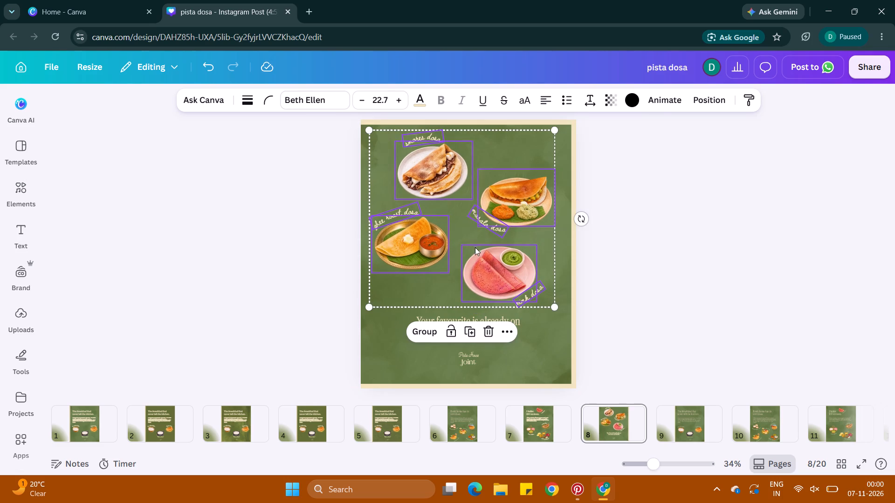
drag(475, 247, 479, 250)
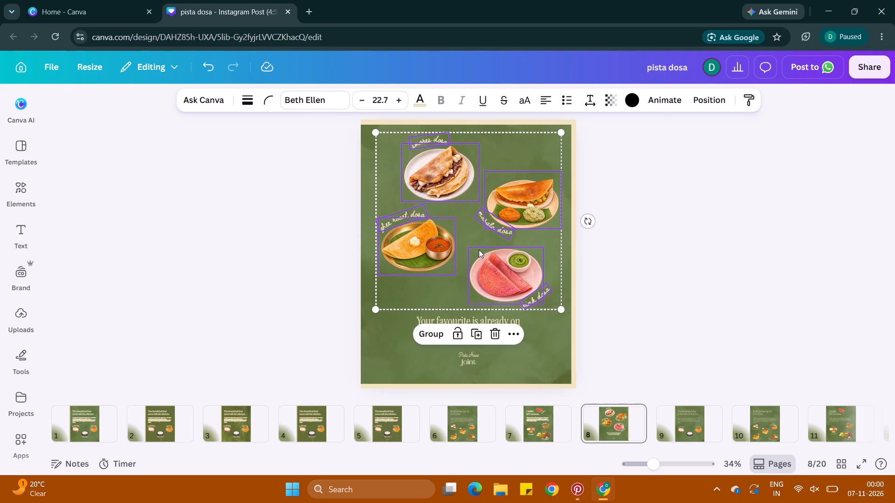
click(371, 97)
text(22)
key(Return)
triple_click(675, 256)
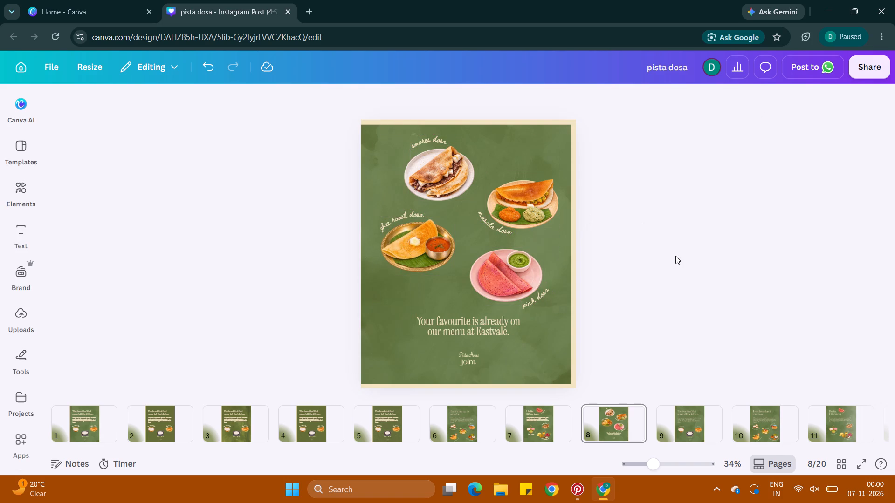
click(675, 256)
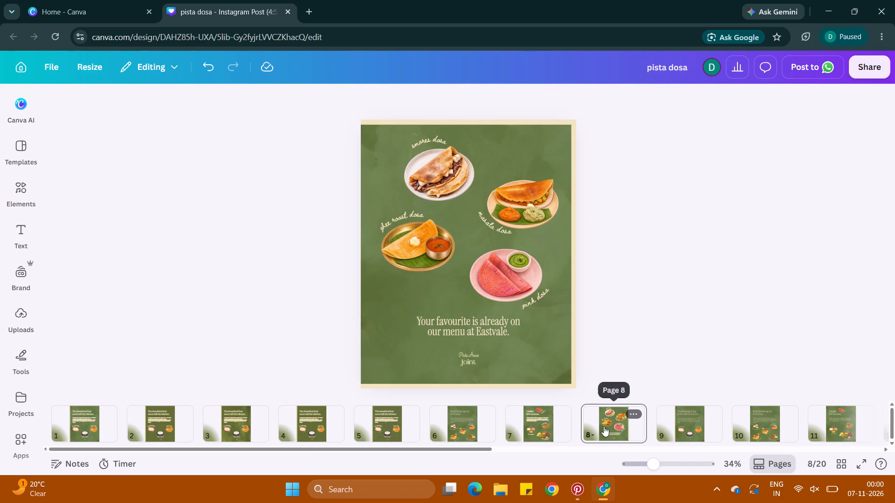
Duplicate page 8.
click(604, 426)
key(ctrl+d)
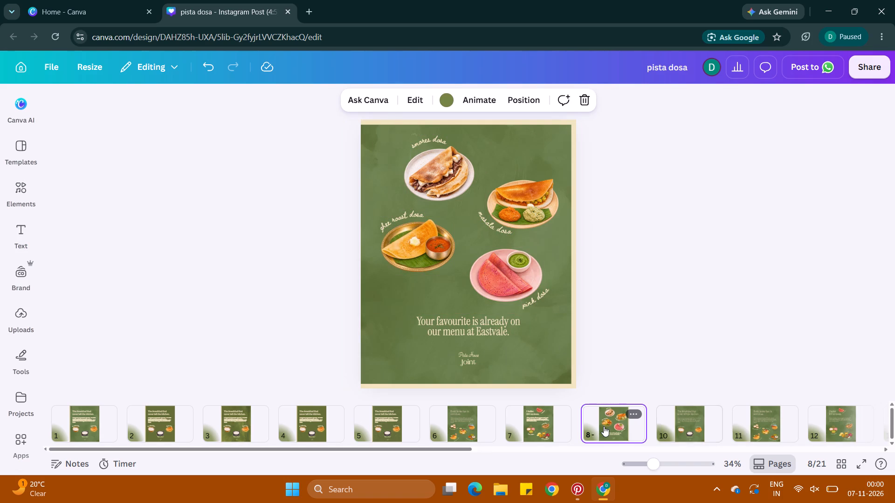
Italicise the "Your favourite is already on our menu at Eastvale." tagline on the new page 9.
click(459, 318)
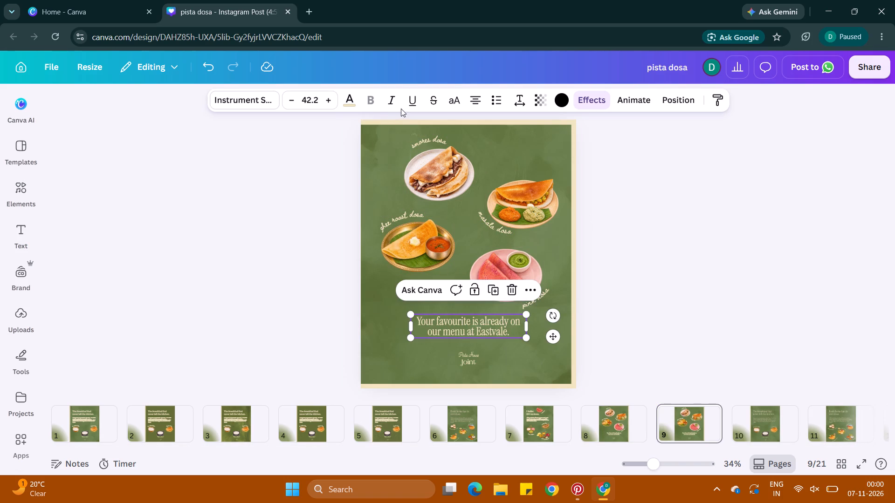
click(393, 105)
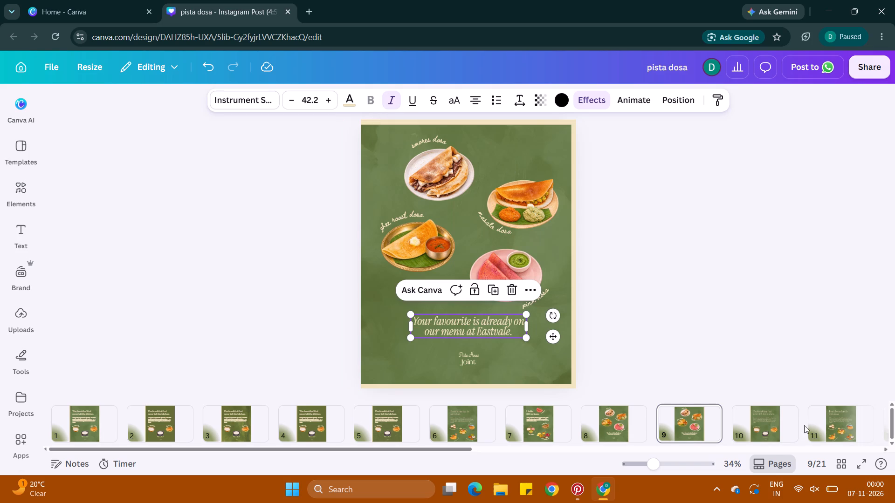
In the overview of all pages, move the blank olive green page to directly after page 9.
click(845, 466)
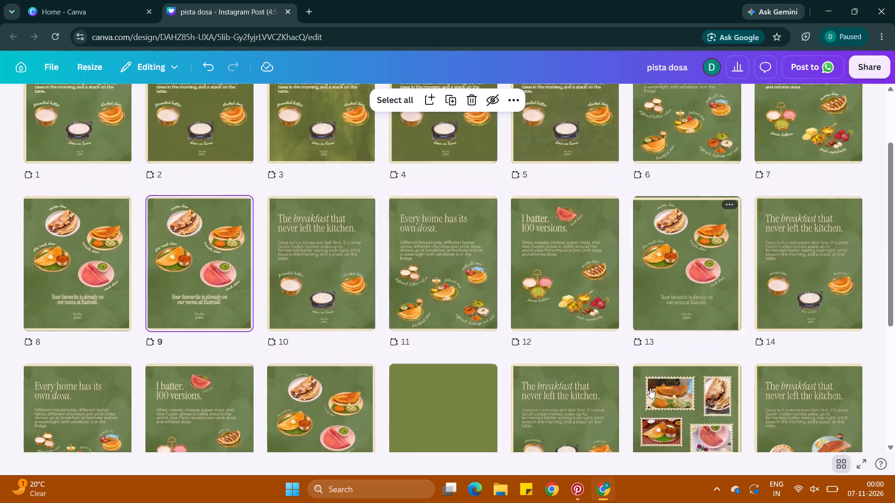
scroll(701, 359, down, 3)
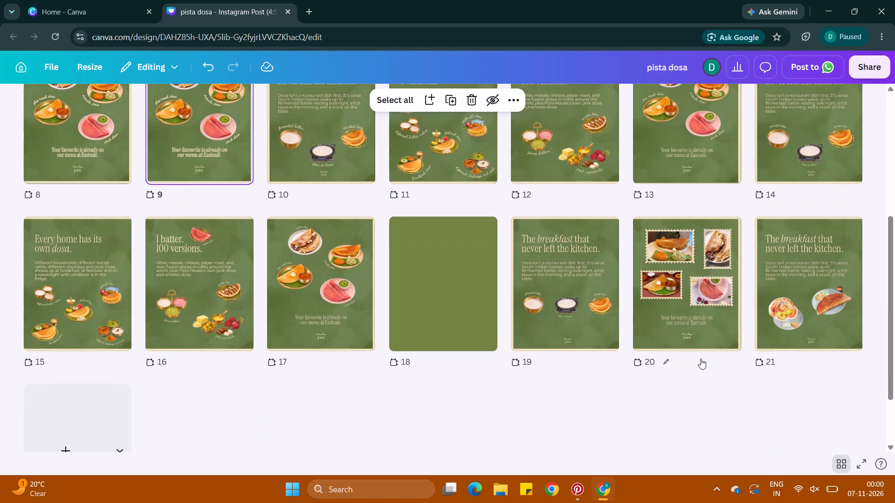
scroll(697, 282, up, 1)
drag(461, 374, 289, 203)
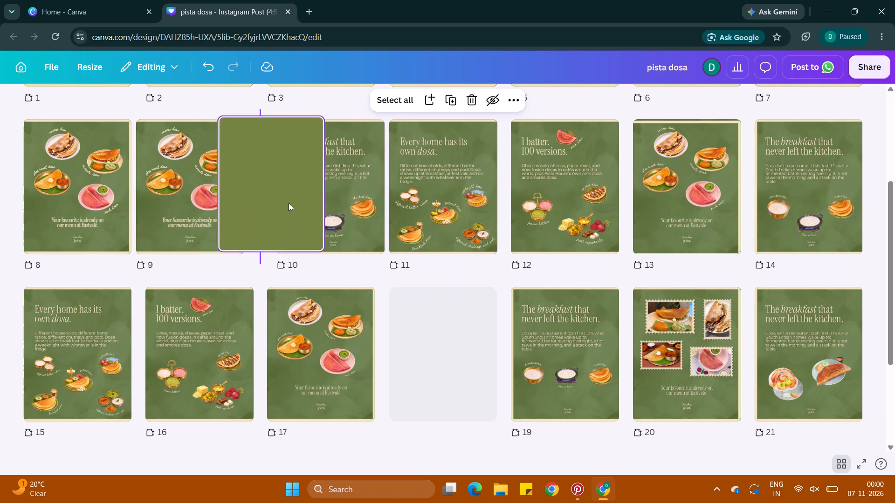
scroll(610, 315, up, 4)
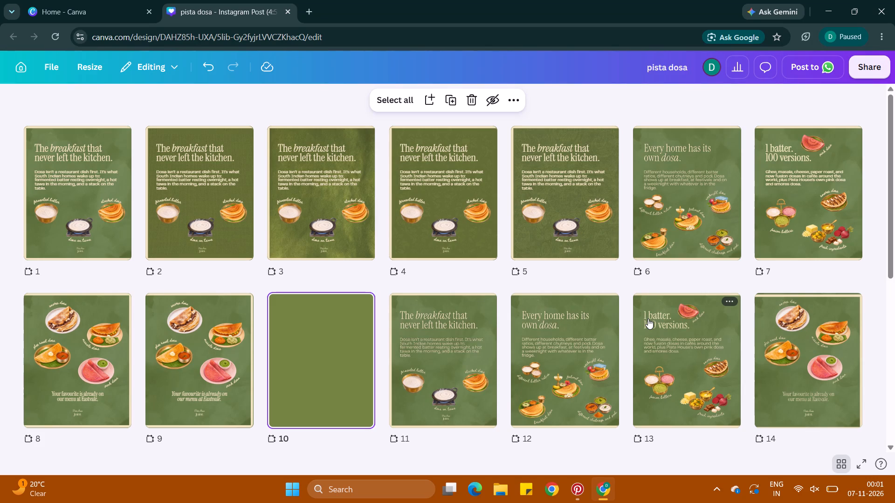
drag(648, 319, 584, 490)
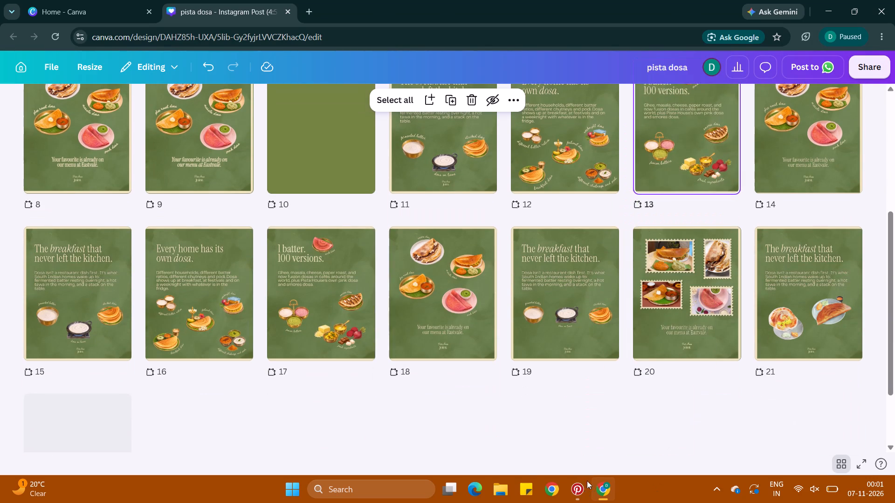
scroll(634, 378, up, 4)
Switch to Pinterest and search for "orange beige bg".
click(569, 495)
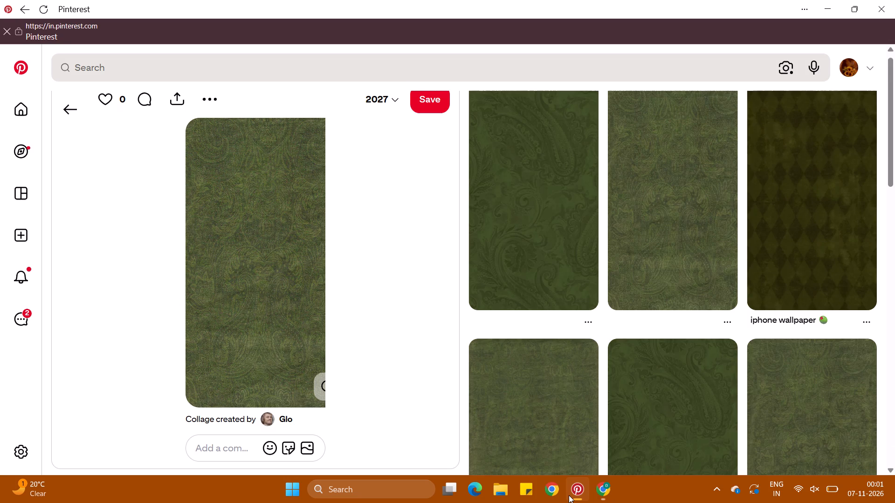
scroll(580, 330, down, 3)
scroll(373, 125, up, 2)
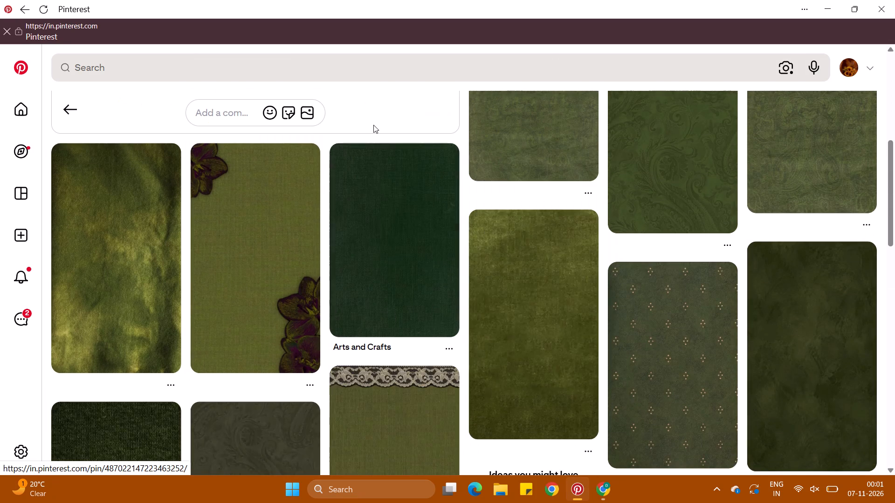
scroll(373, 125, up, 3)
click(354, 61)
text(gree)
key(BackSpace)
key(BackSpace)
key(BackSpace)
key(BackSpace)
key(BackSpace)
key(BackSpace)
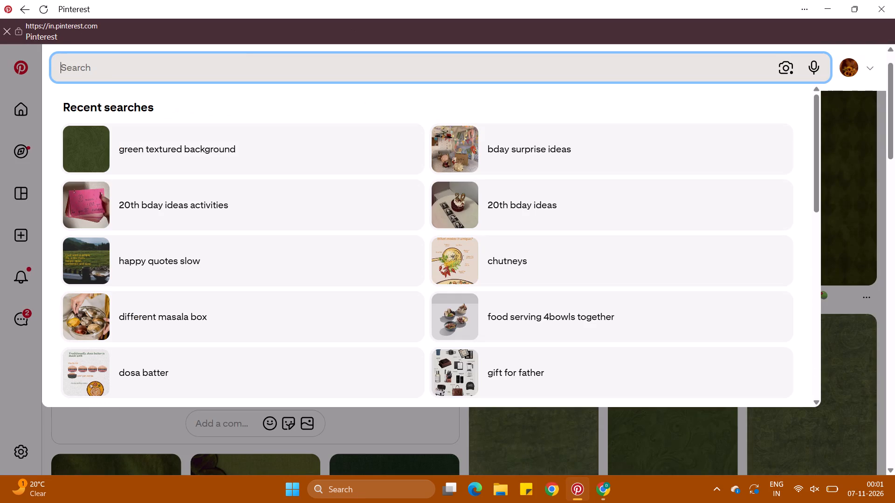
text(orange)
key(space)
text(beige bg)
key(Return)
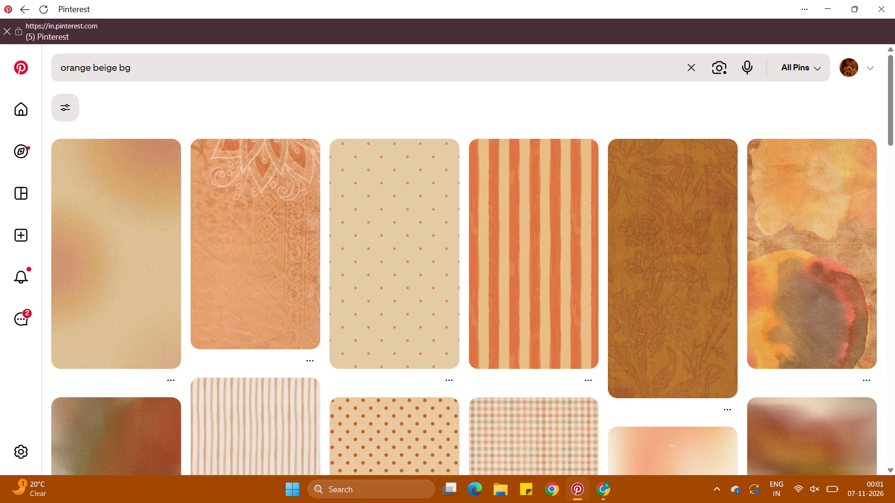
Browse the background results, open the rust-red wall pin with dappled light, and copy its image.
scroll(520, 204, down, 1)
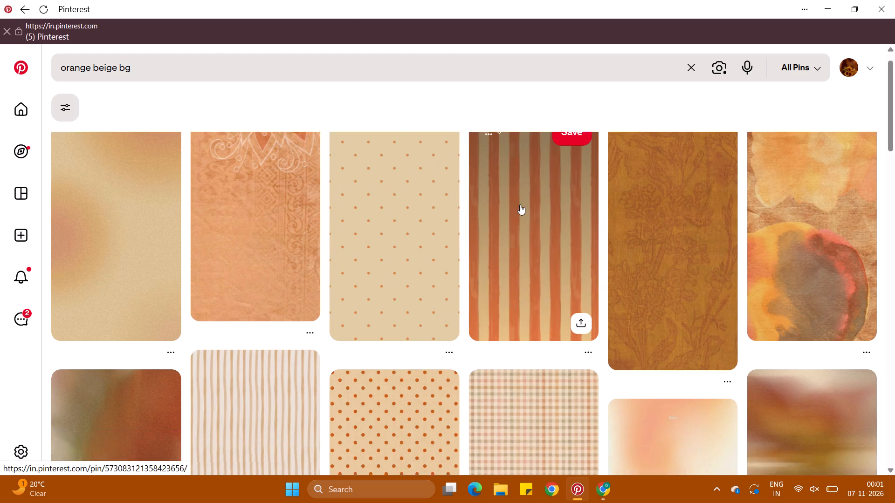
scroll(520, 204, down, 2)
scroll(494, 337, down, 2)
scroll(475, 386, down, 1)
click(789, 255)
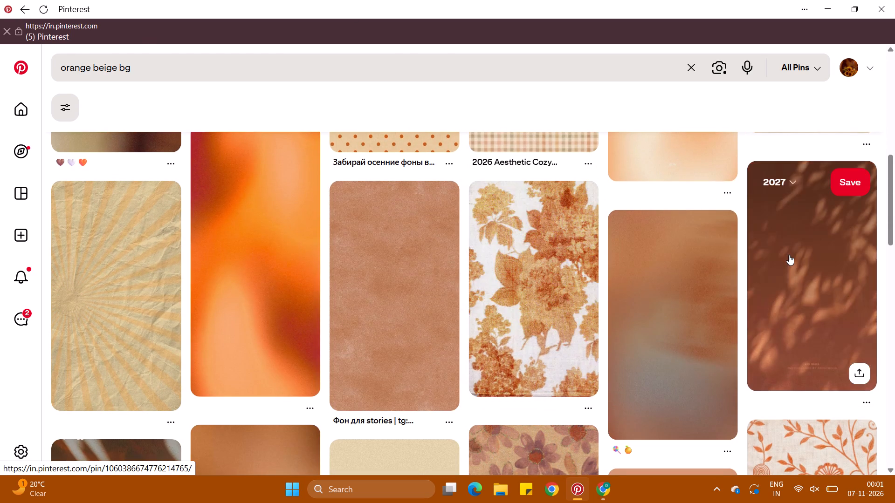
right_click(205, 180)
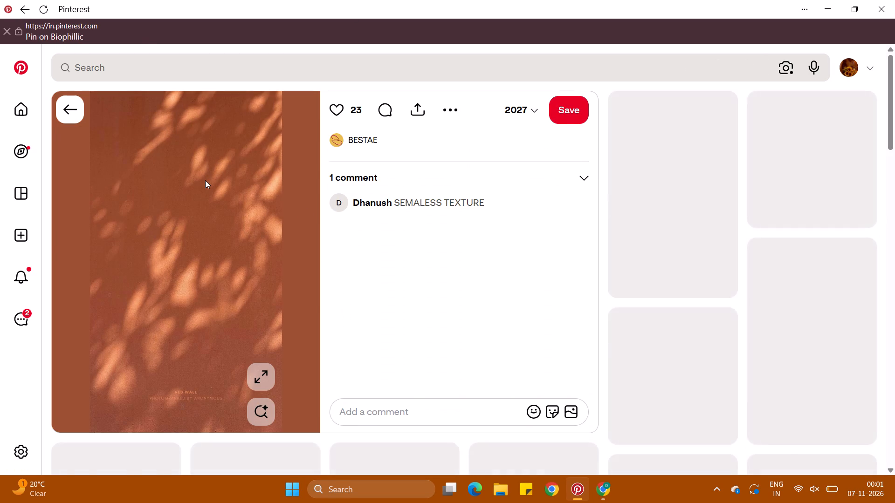
click(255, 236)
Browse the related textures, open the dark red-brown pin with blurred orange light patches, and copy its image.
scroll(315, 301, down, 1)
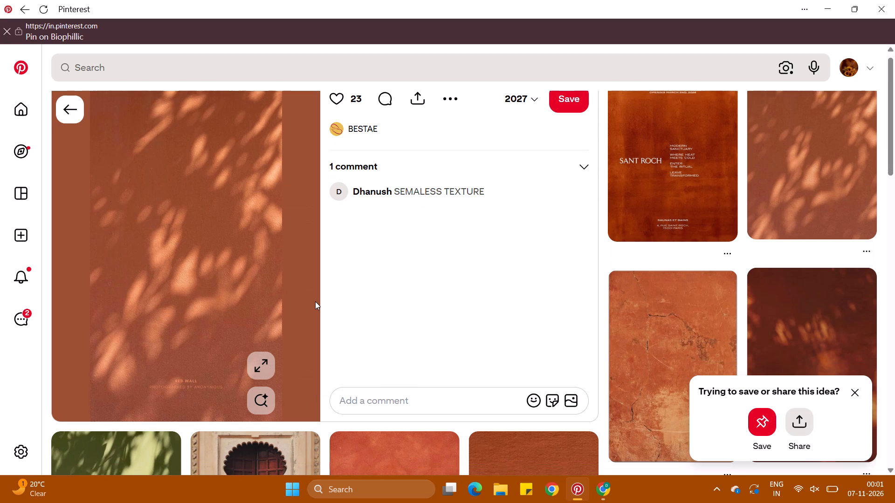
scroll(315, 301, down, 3)
scroll(391, 322, down, 1)
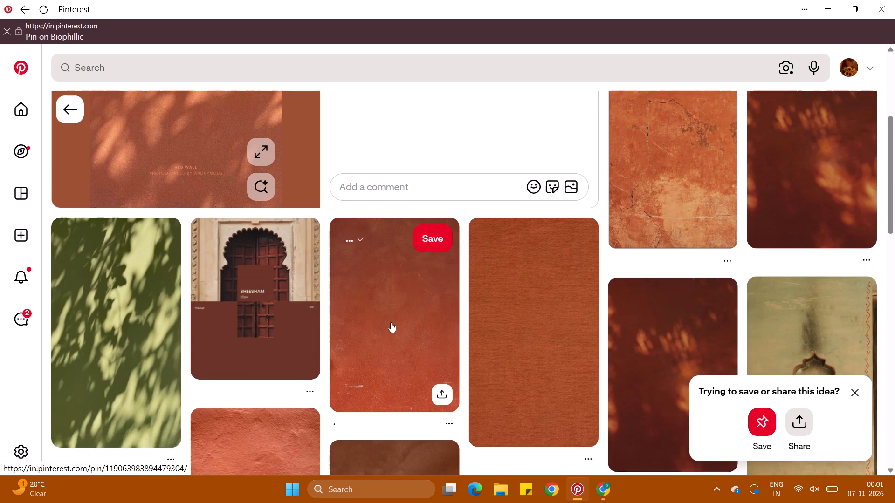
scroll(391, 322, down, 2)
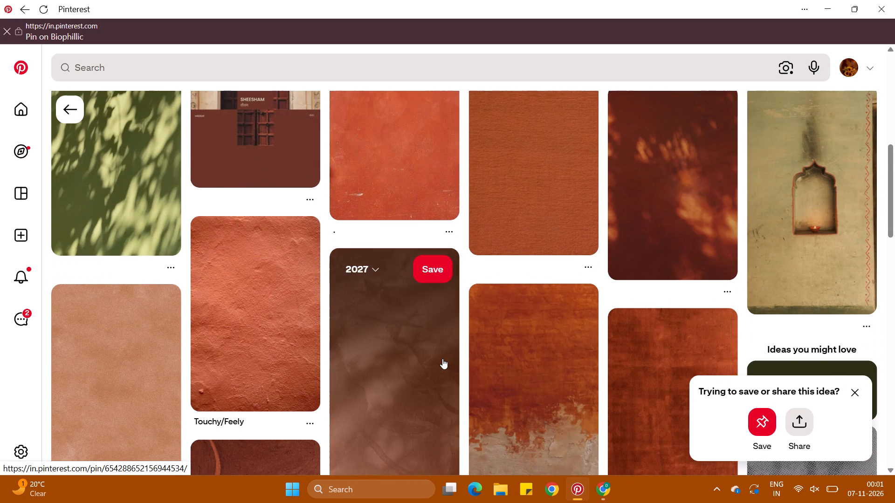
scroll(442, 359, down, 4)
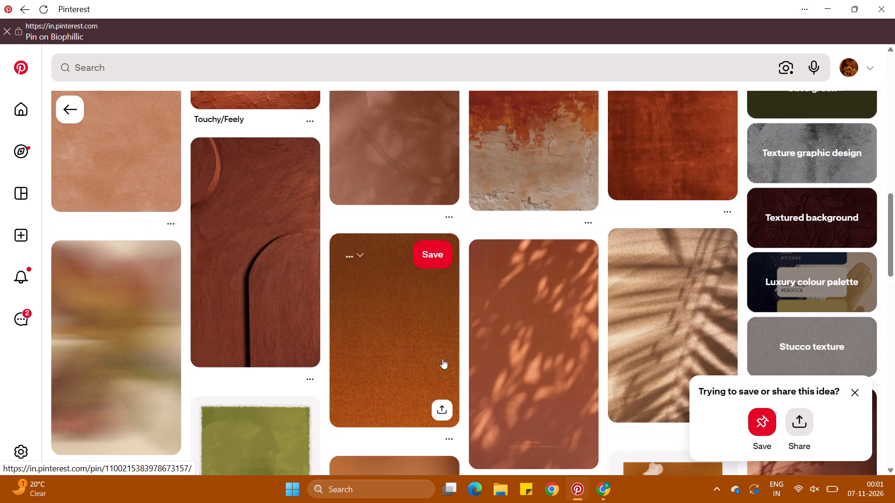
scroll(495, 350, up, 1)
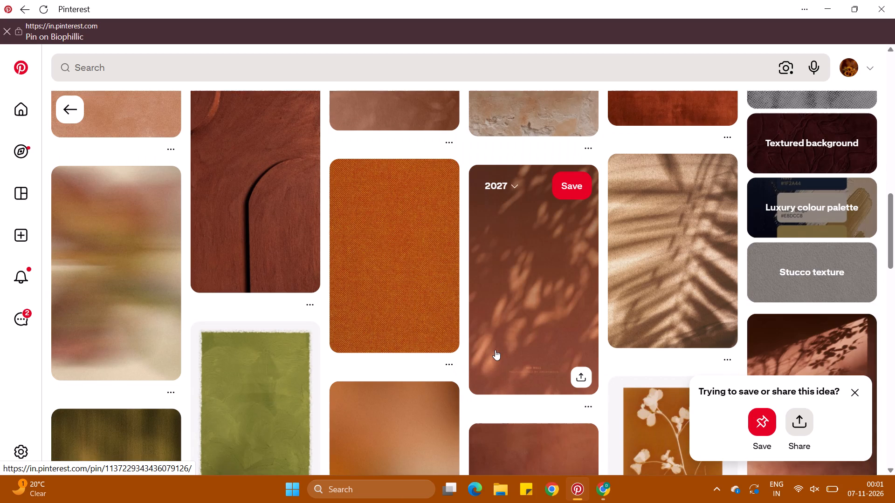
scroll(495, 350, up, 1)
scroll(700, 218, up, 1)
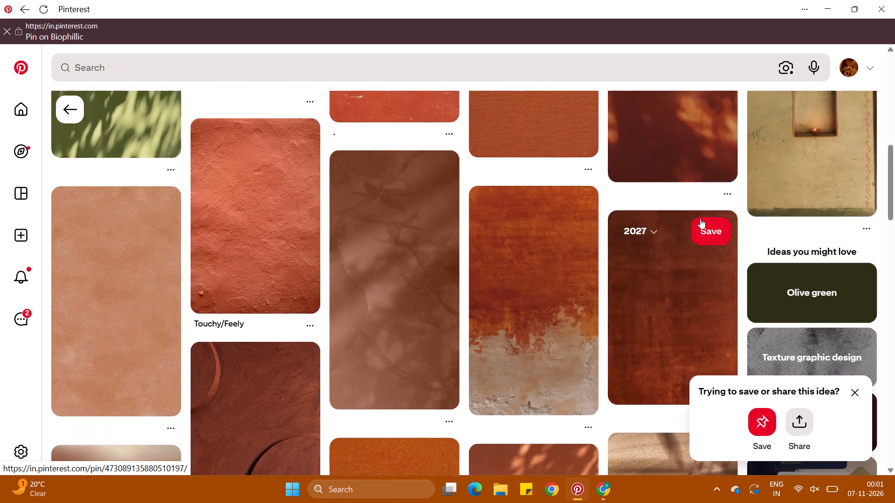
scroll(700, 218, up, 1)
scroll(682, 299, up, 6)
scroll(682, 299, down, 4)
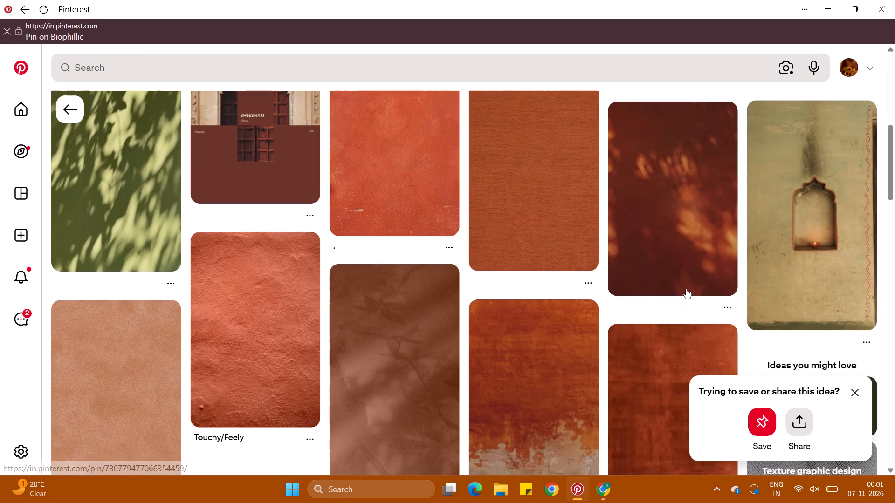
click(658, 215)
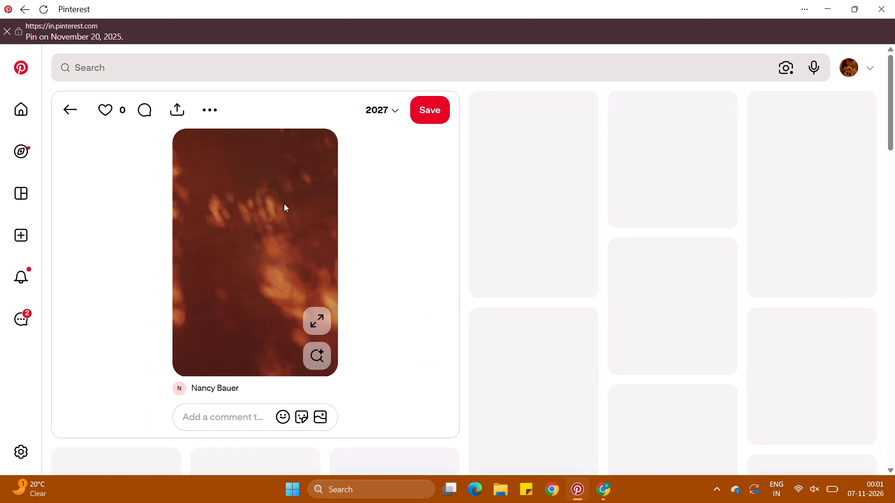
right_click(284, 204)
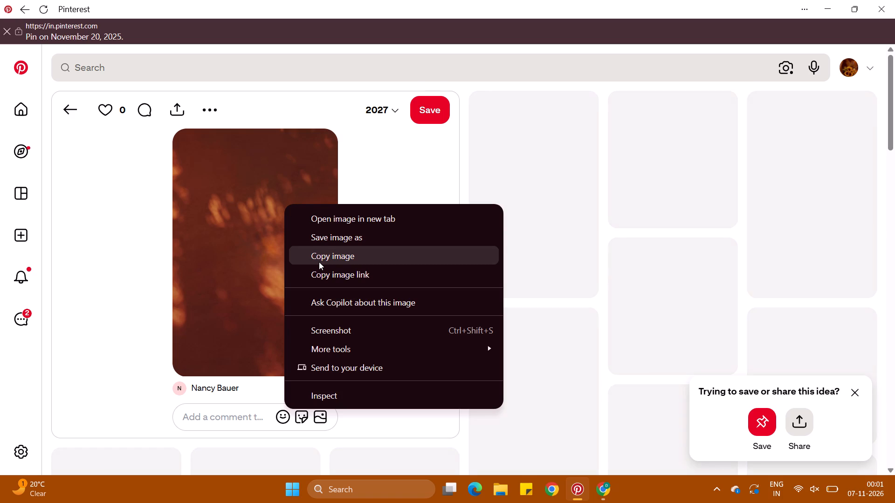
click(319, 262)
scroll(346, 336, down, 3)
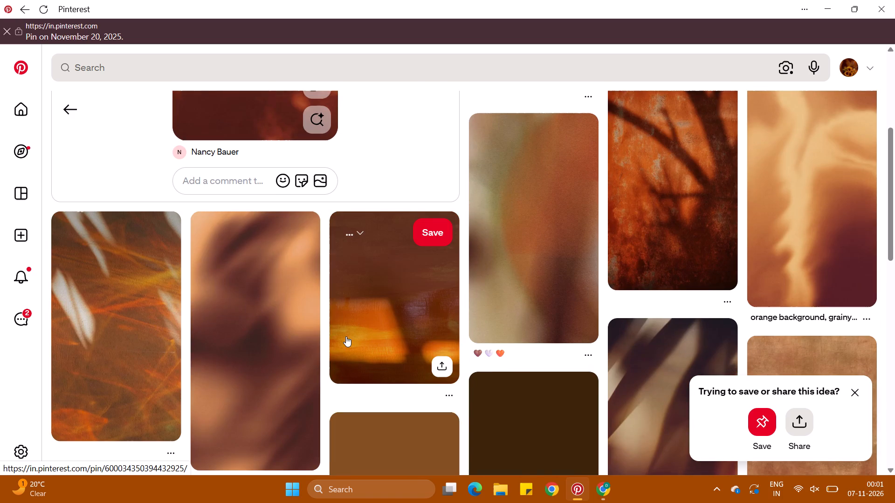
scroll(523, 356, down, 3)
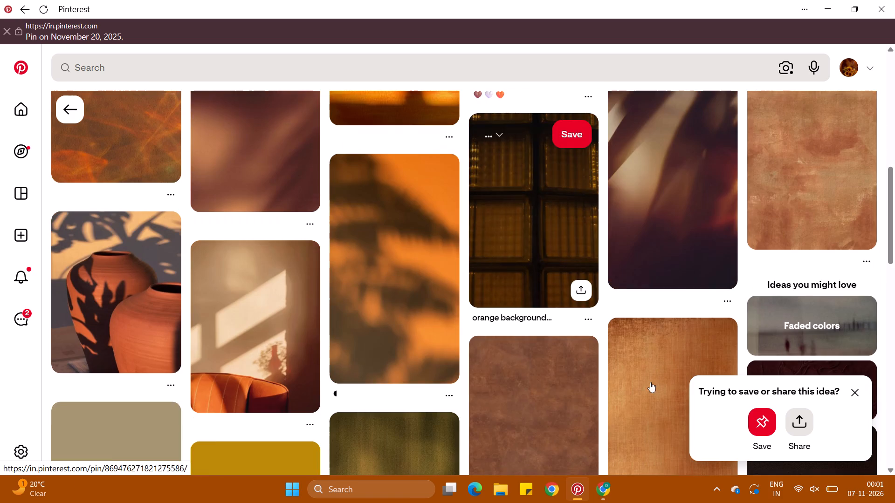
Switch to the pista dosa design in Canva and duplicate page 5, the olive textured breakfast page.
click(613, 493)
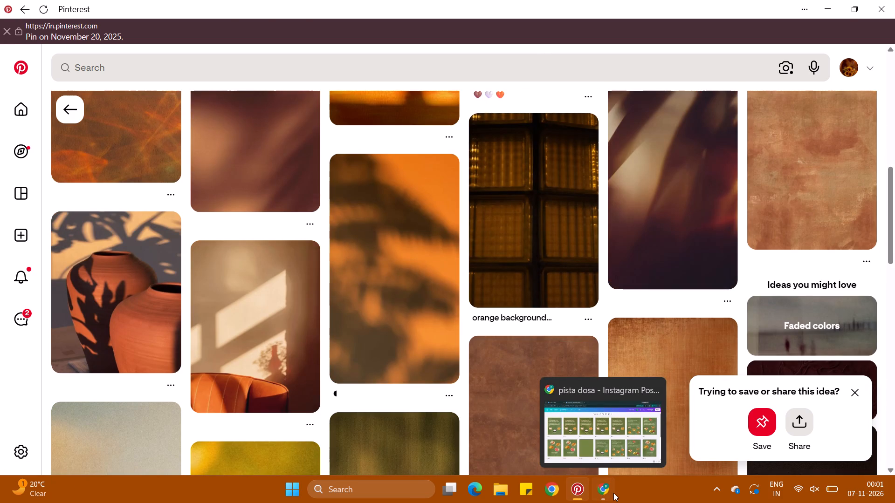
scroll(593, 206, up, 1)
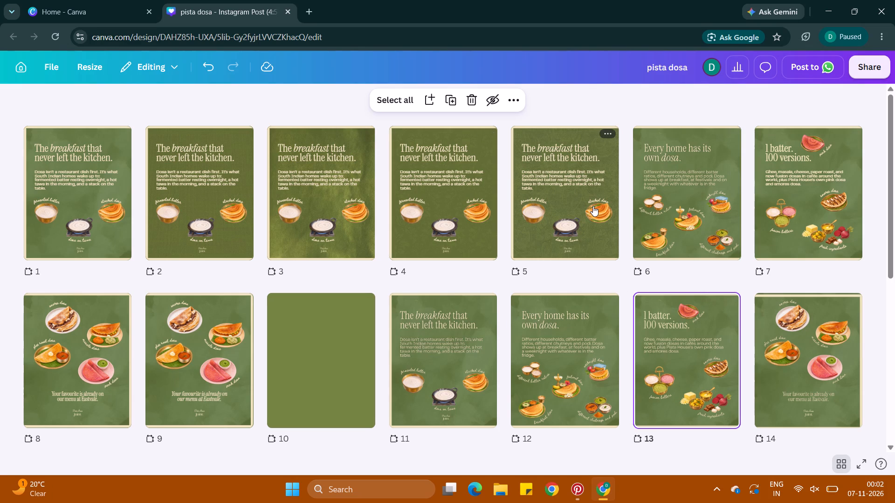
click(568, 181)
key(ctrl+d)
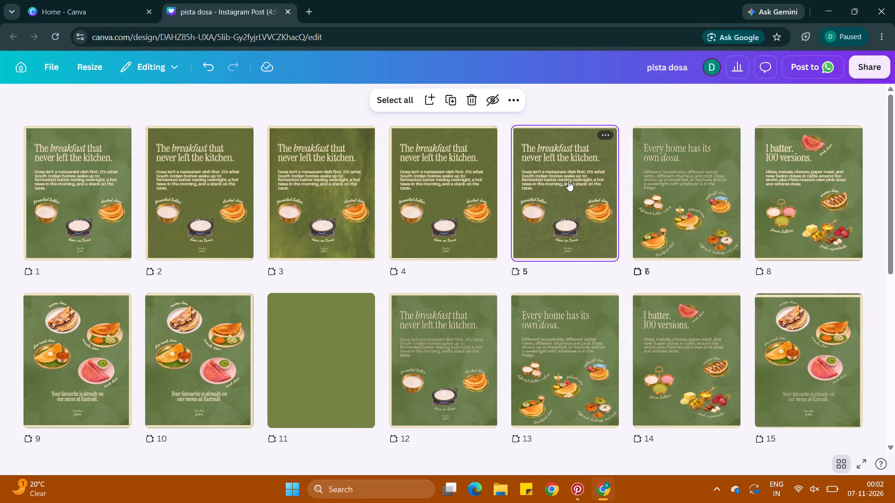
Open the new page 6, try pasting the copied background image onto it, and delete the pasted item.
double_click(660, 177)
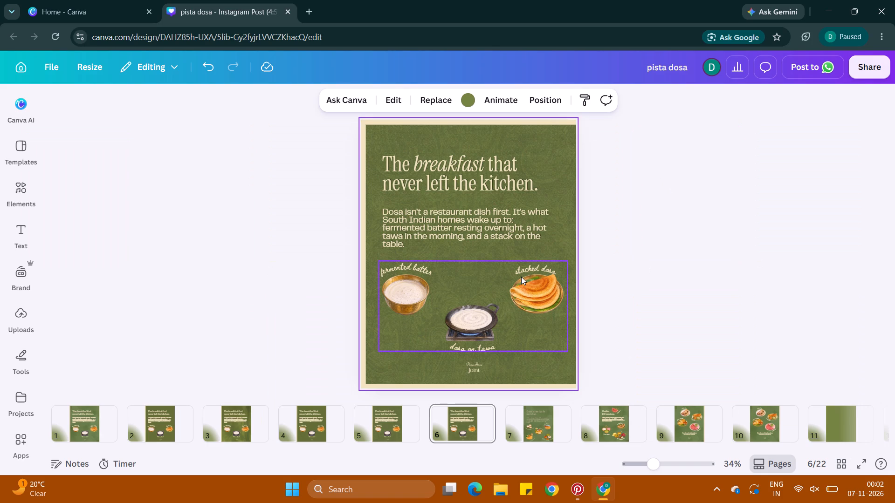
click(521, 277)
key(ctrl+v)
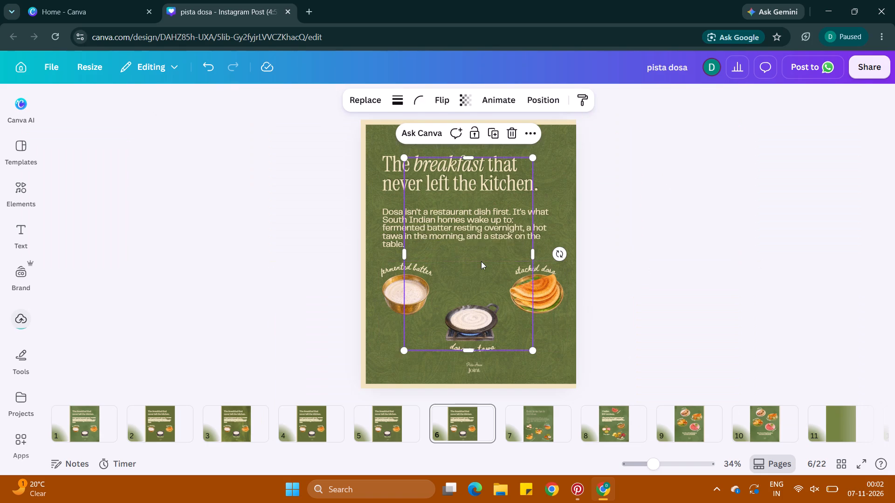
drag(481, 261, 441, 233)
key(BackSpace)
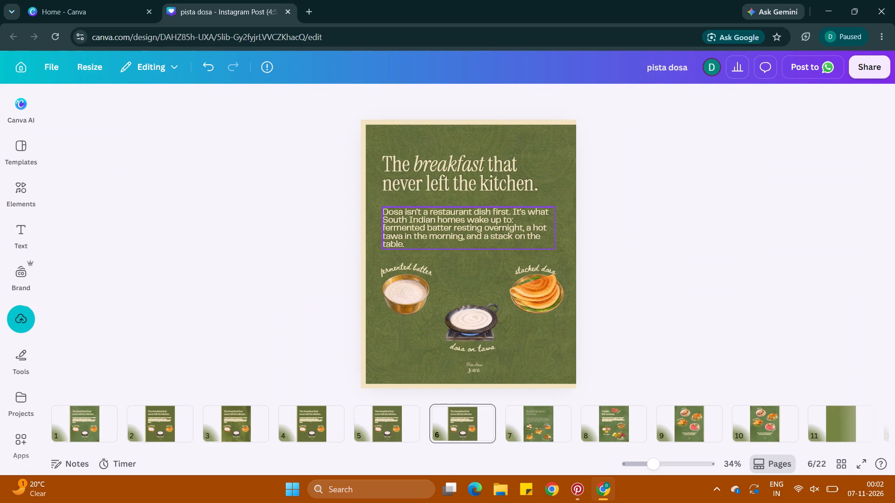
Switch back to Pinterest, look through more related textures, return to the previous pin's results, and dismiss the low-battery alert.
click(581, 498)
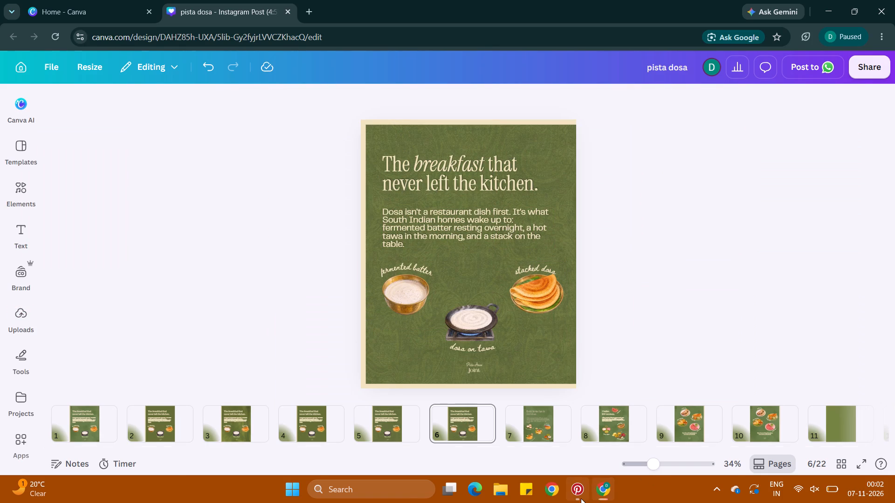
scroll(434, 297, down, 1)
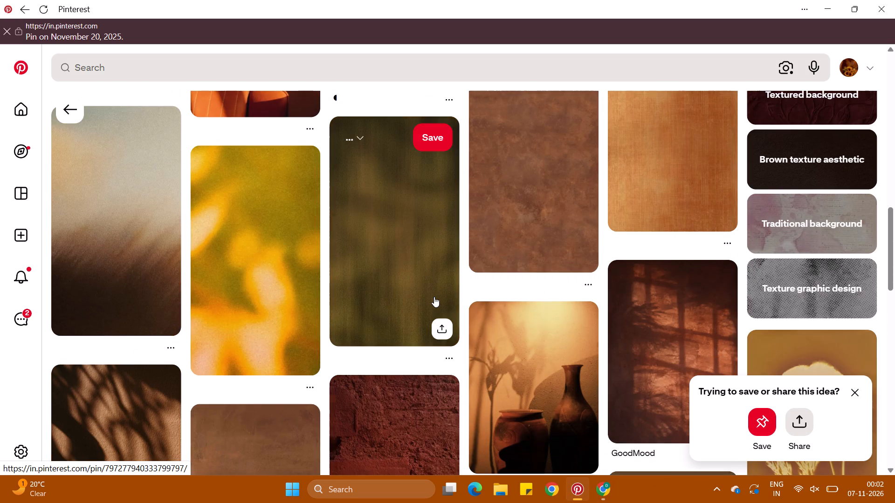
scroll(434, 297, down, 1)
scroll(434, 297, up, 6)
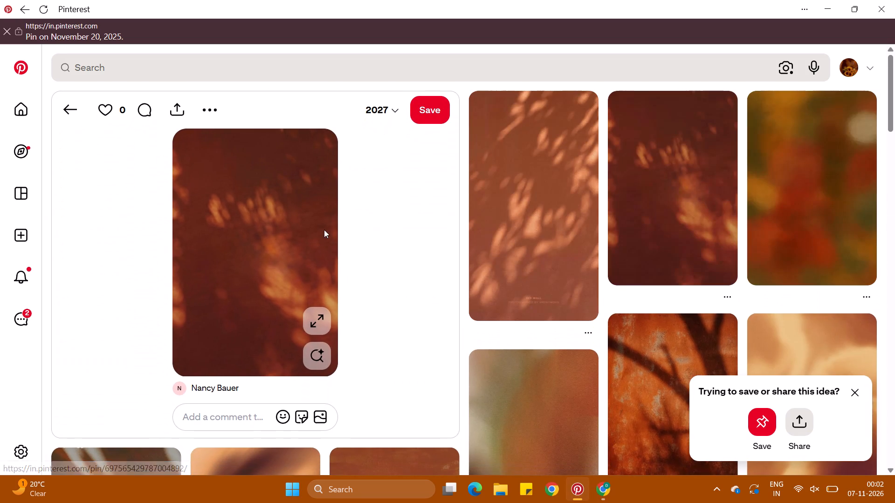
click(76, 103)
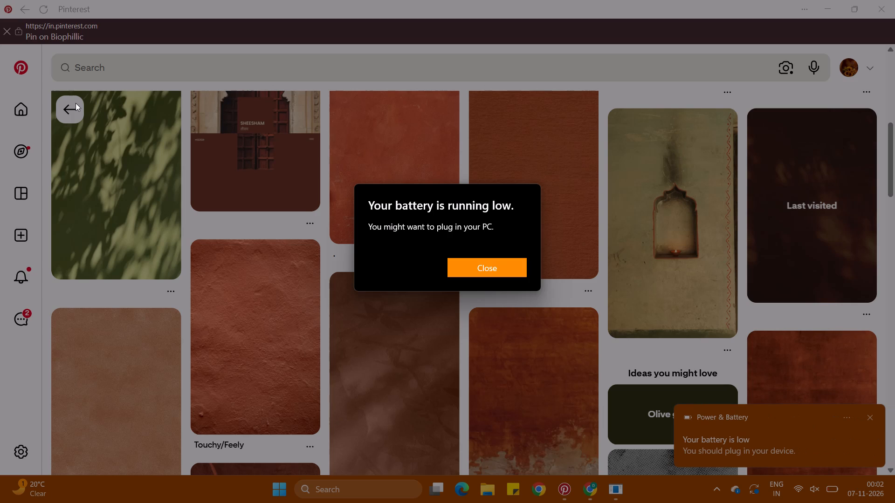
click(472, 273)
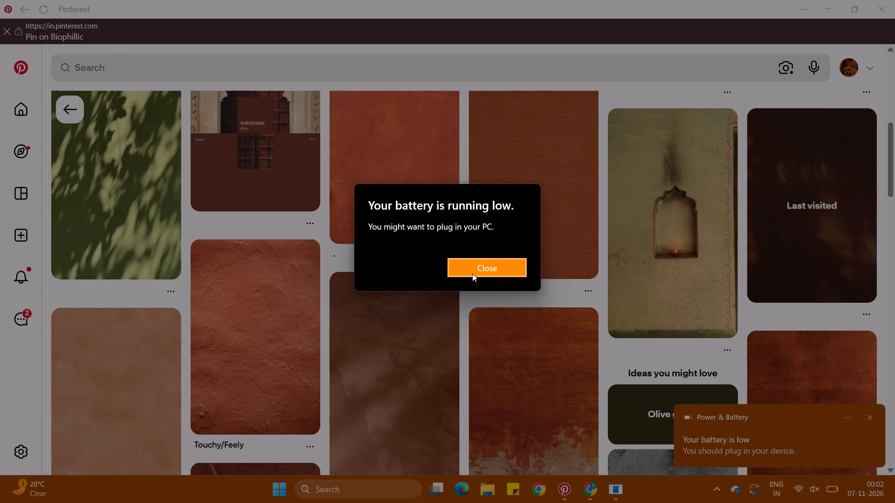